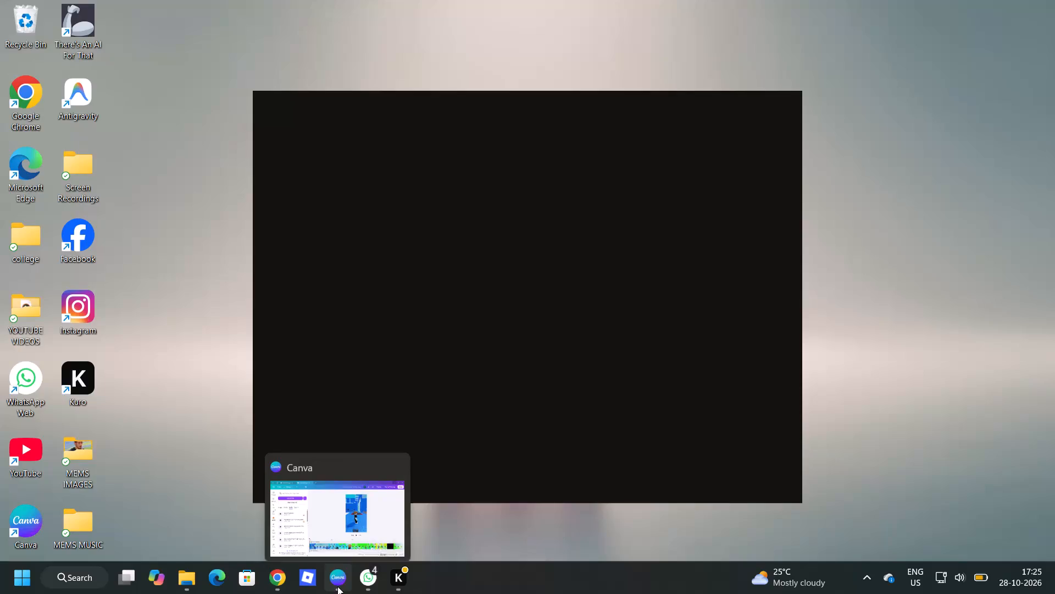
Switch to Canva and delete the existing 46.4 s gameplay clip from the Mobile Video timeline.
click(337, 586)
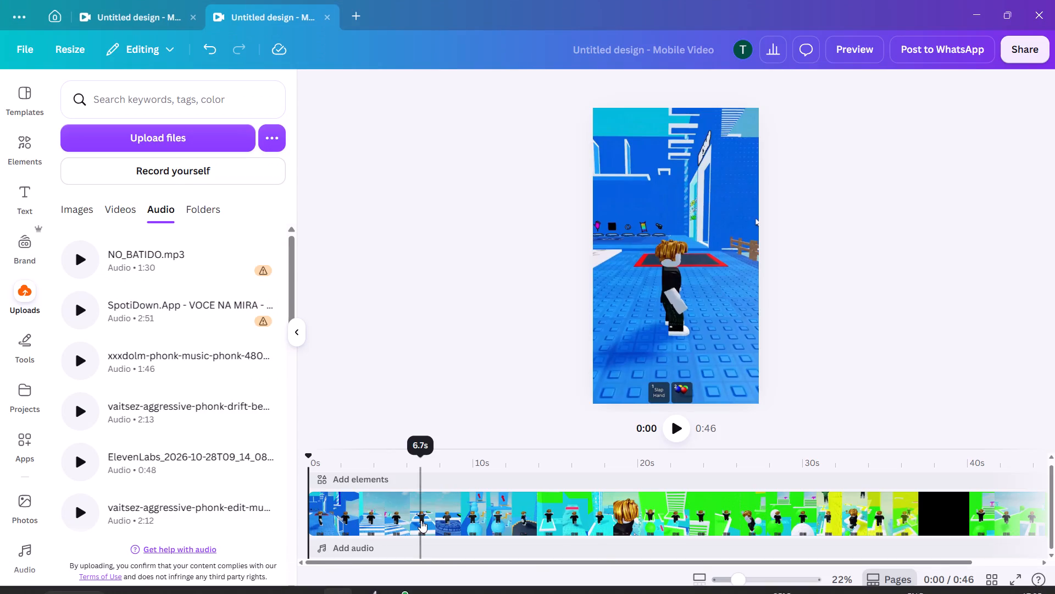
click(746, 484)
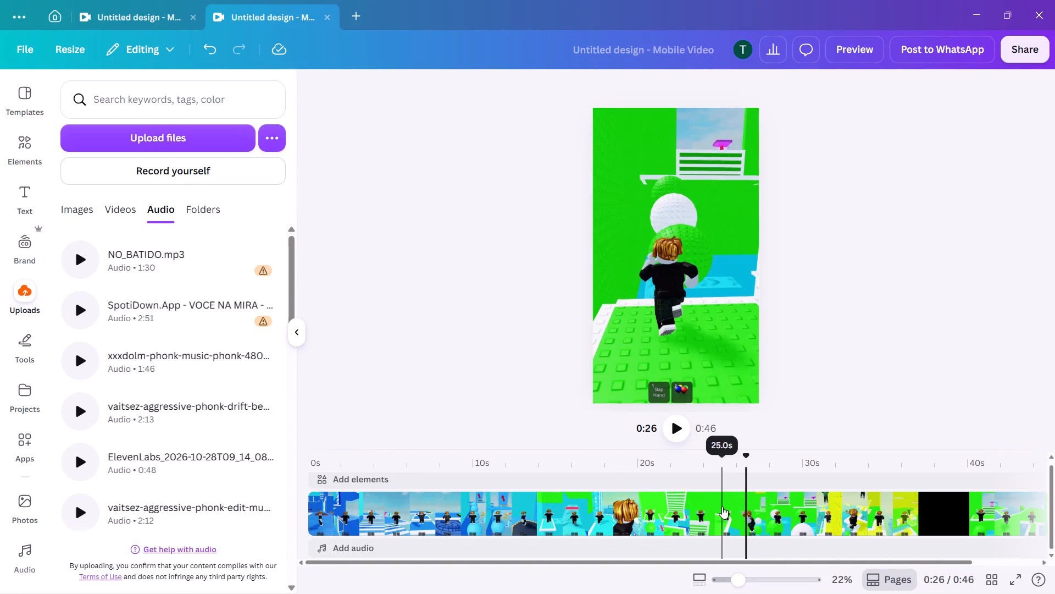
click(722, 507)
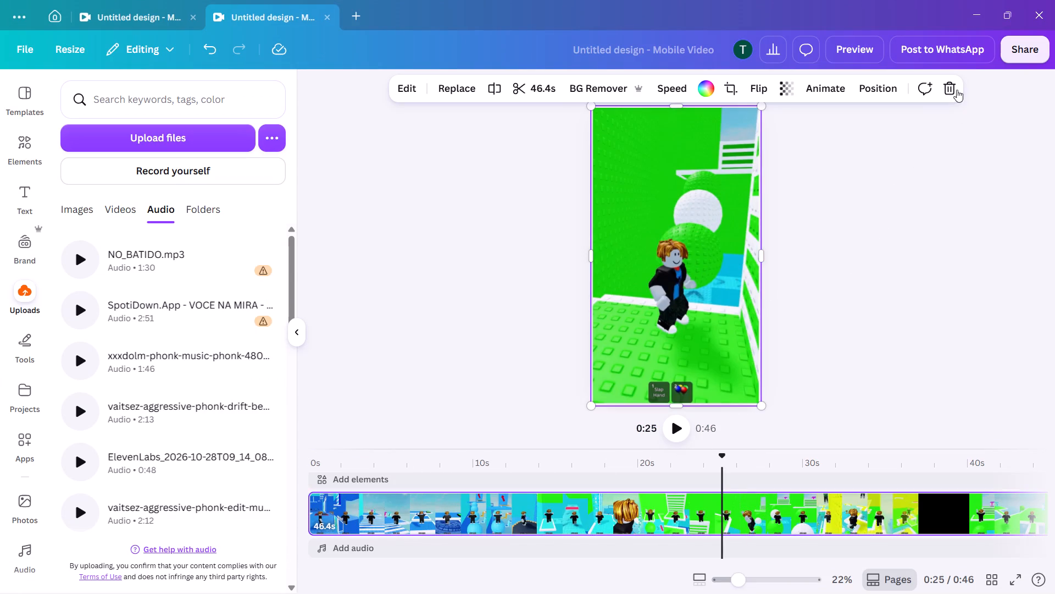
click(957, 90)
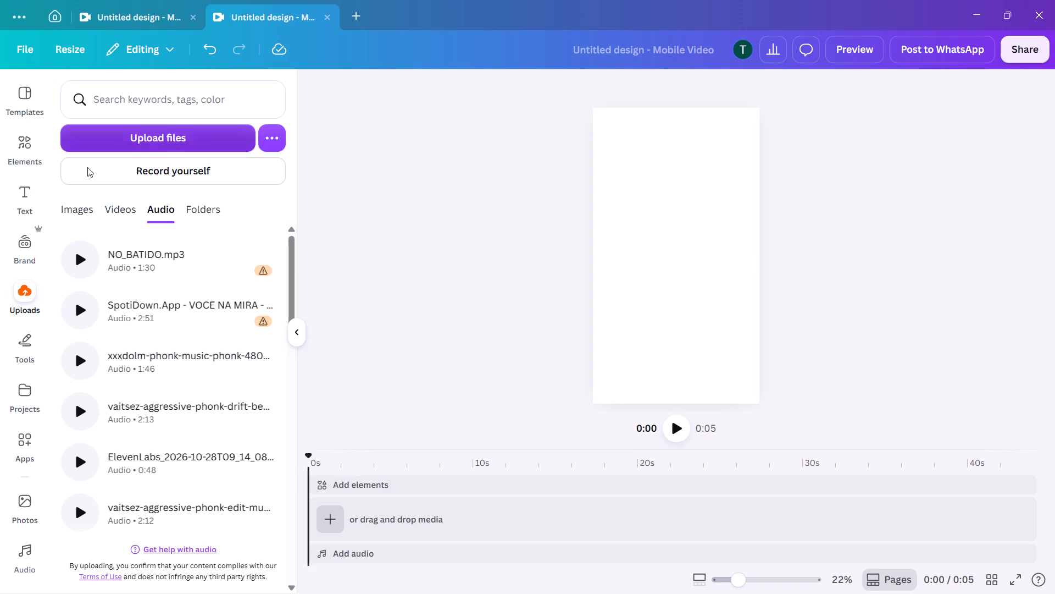
Upload the video file VID_20261028_045148_134_bsl from the Downloads folder.
click(174, 137)
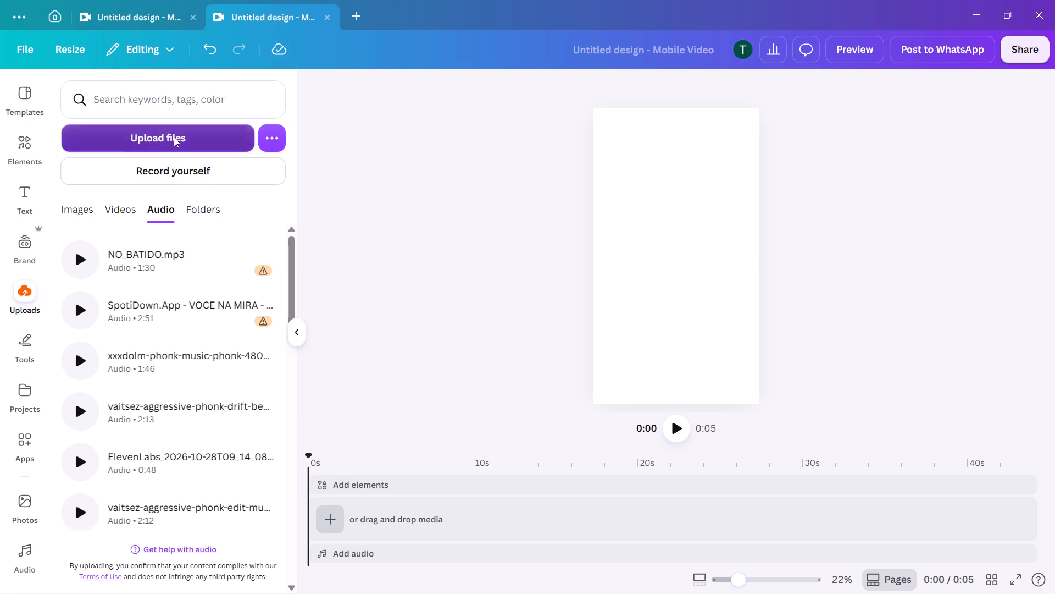
click(176, 129)
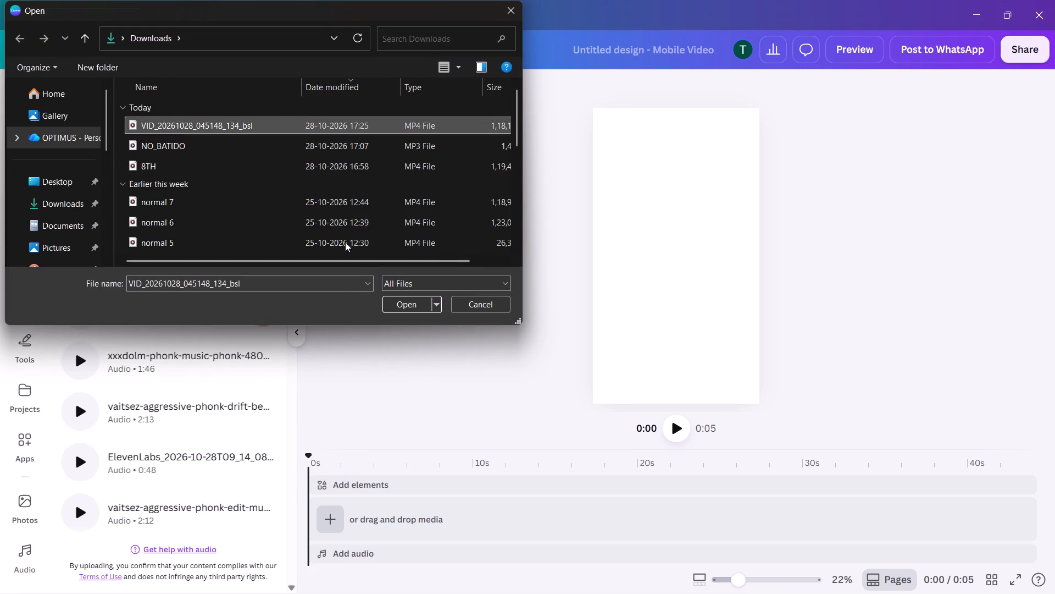
click(389, 304)
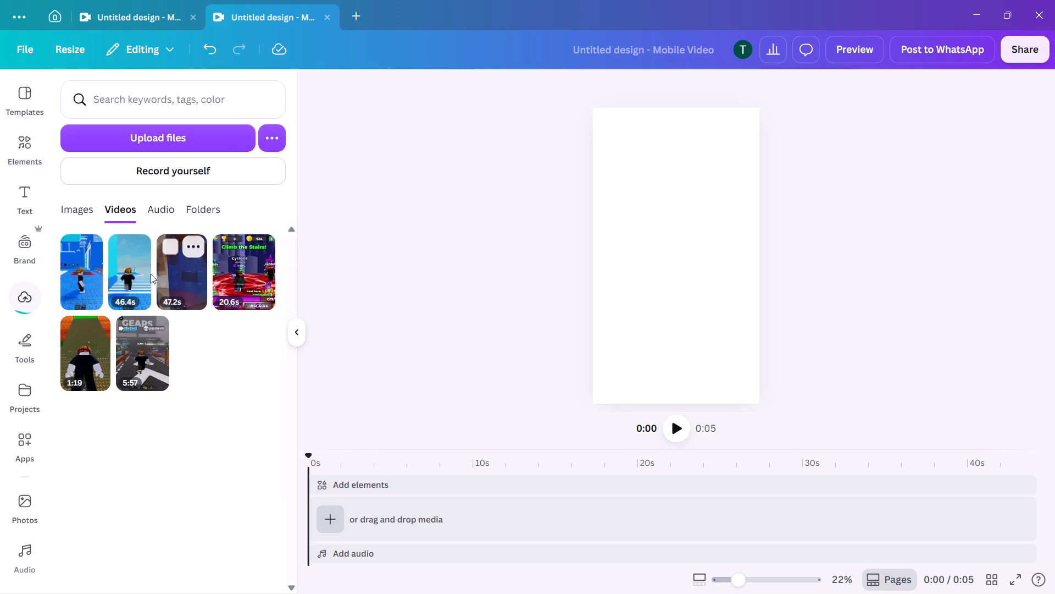
Move the older upload 8TH.mp4 to the trash.
click(136, 250)
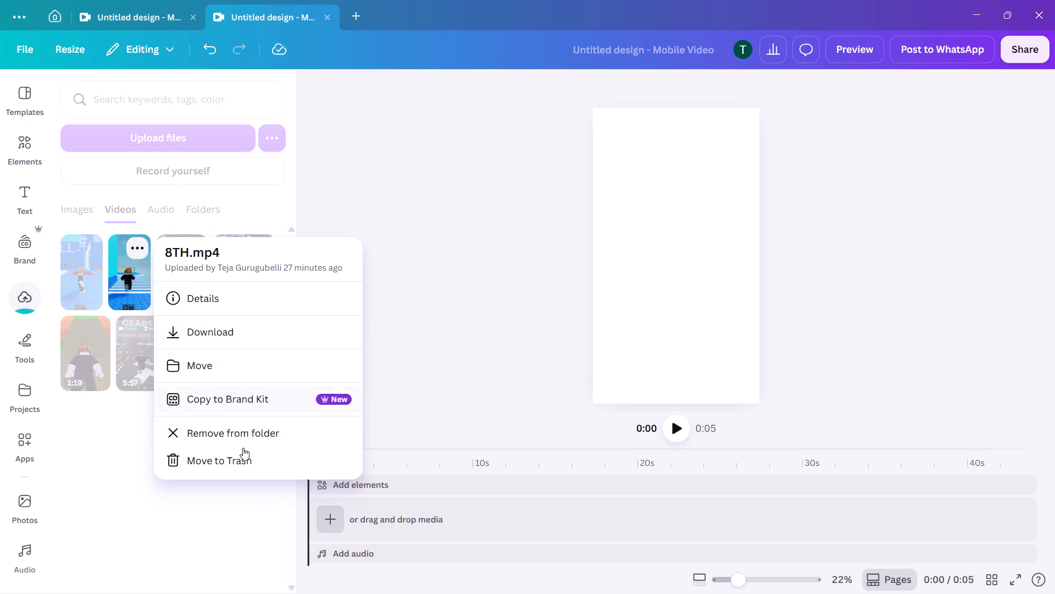
click(247, 464)
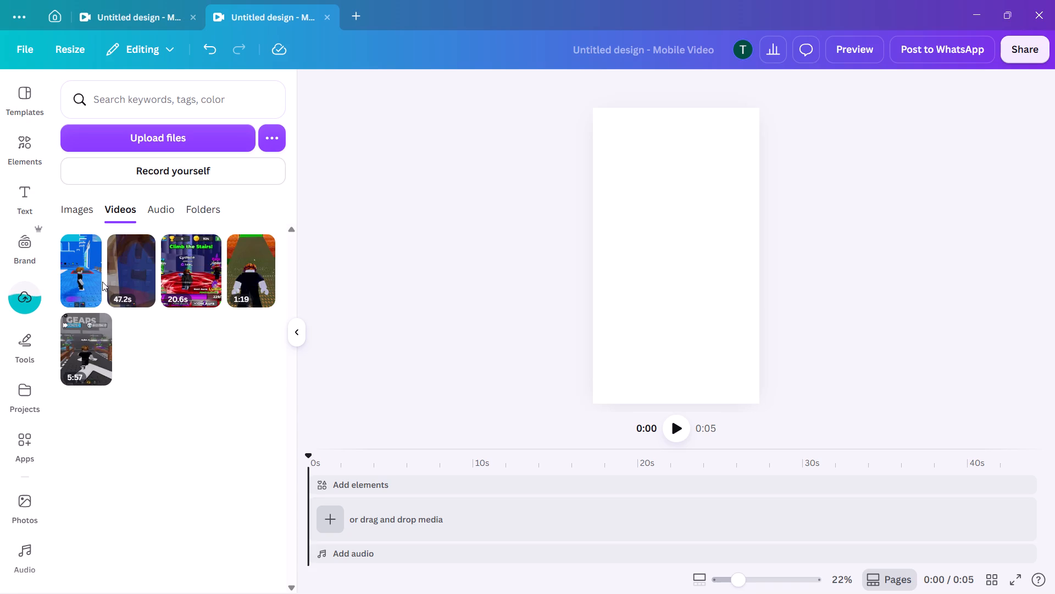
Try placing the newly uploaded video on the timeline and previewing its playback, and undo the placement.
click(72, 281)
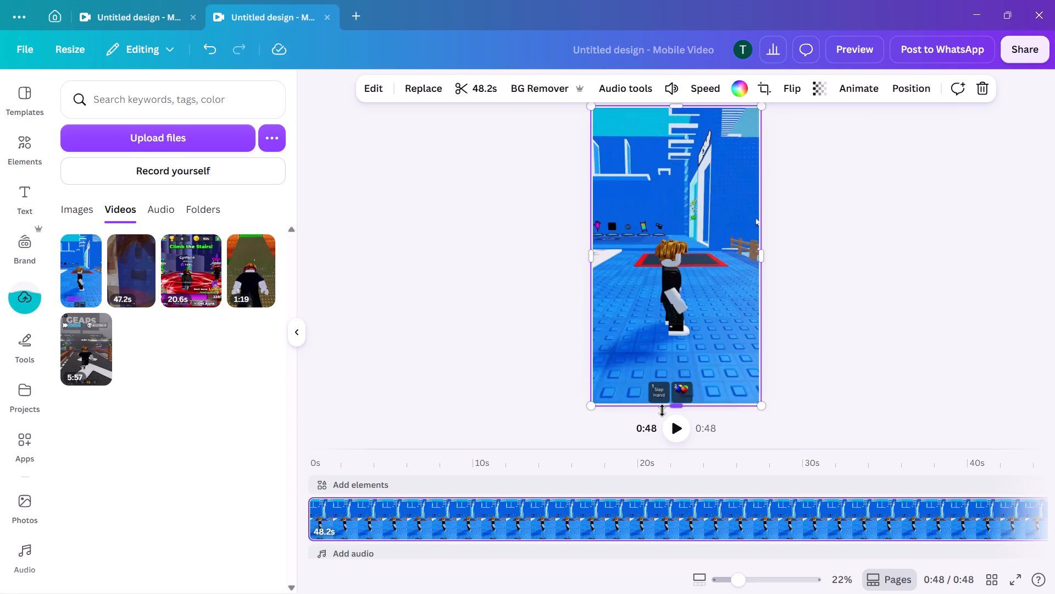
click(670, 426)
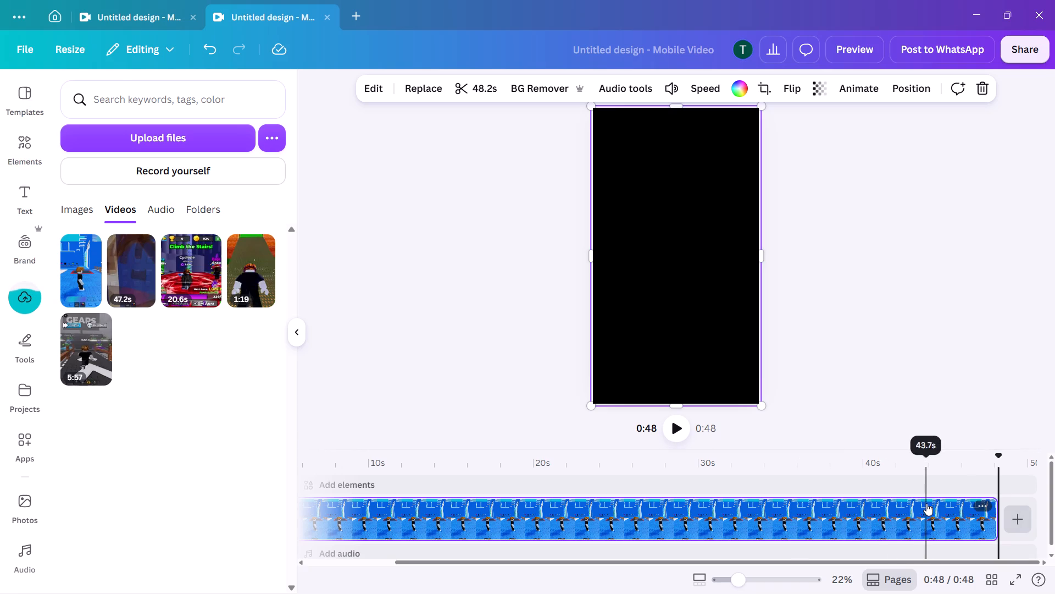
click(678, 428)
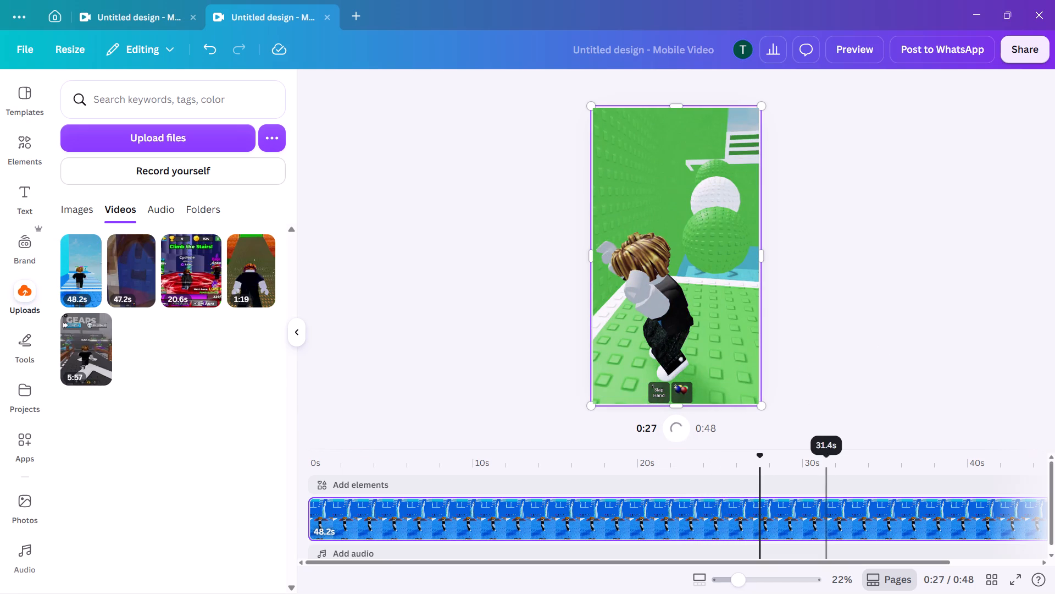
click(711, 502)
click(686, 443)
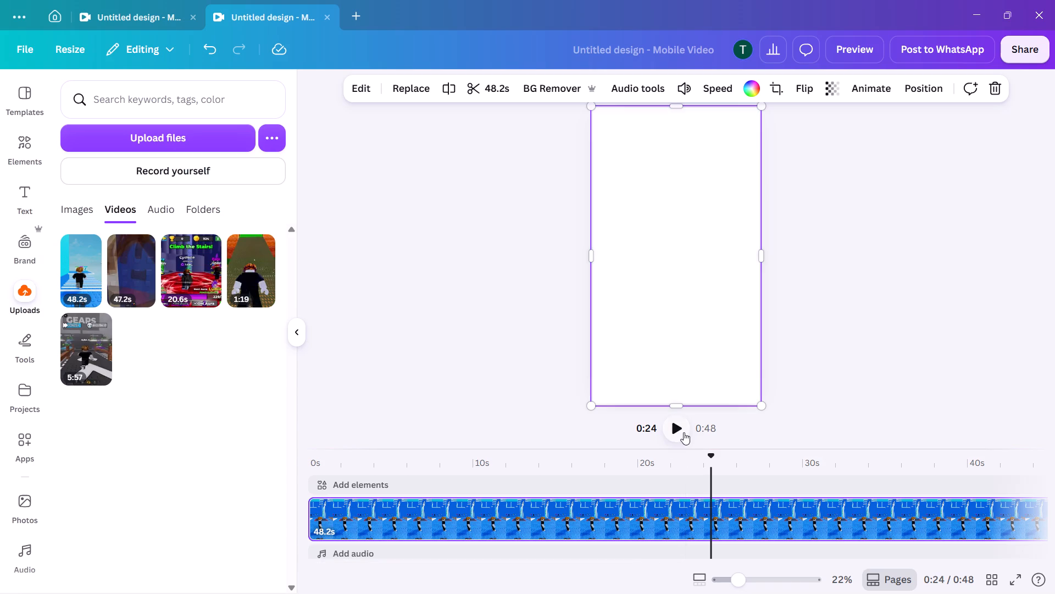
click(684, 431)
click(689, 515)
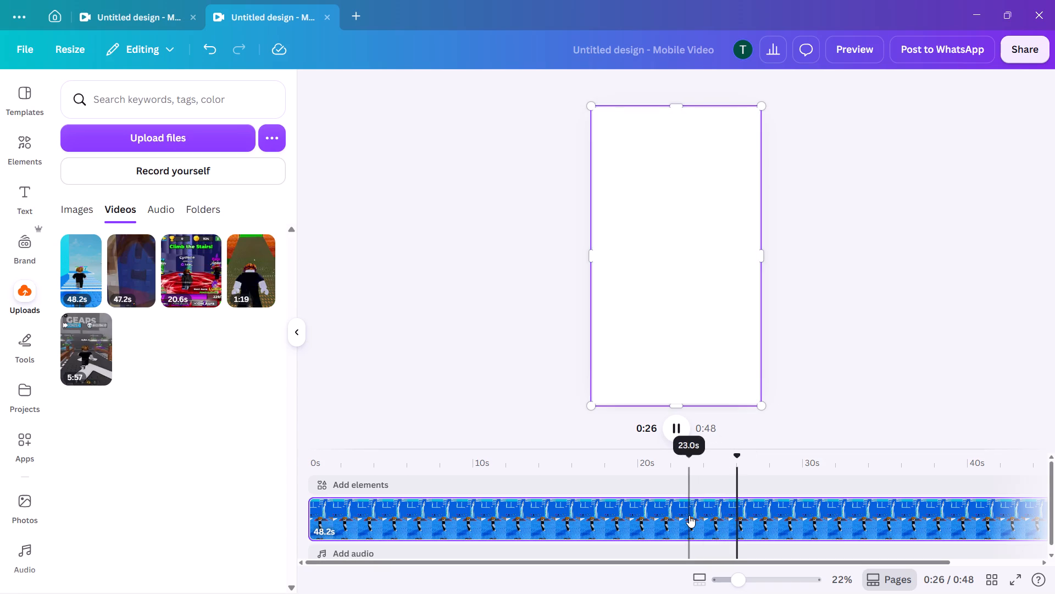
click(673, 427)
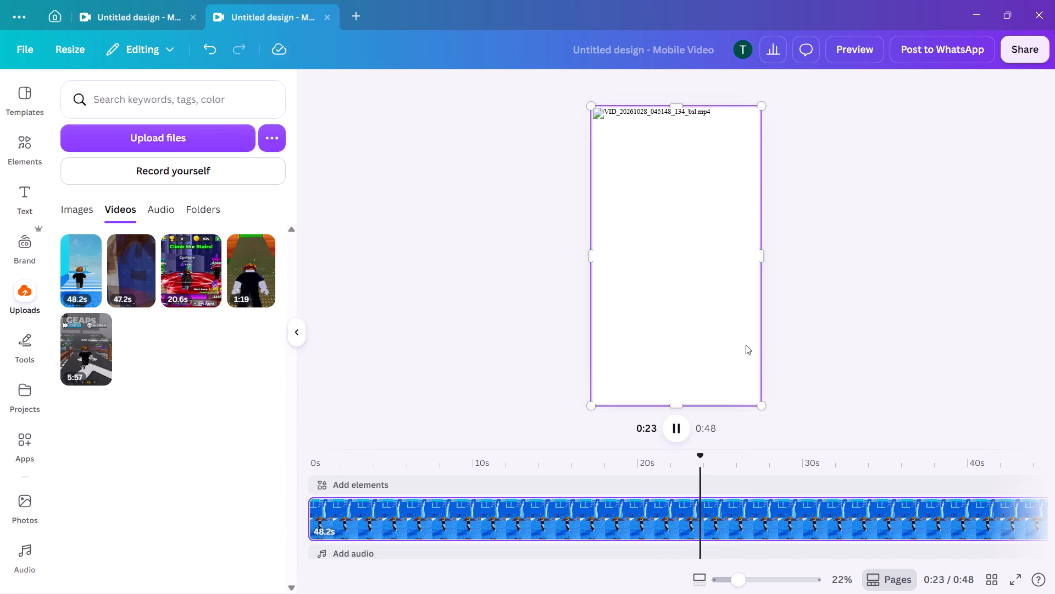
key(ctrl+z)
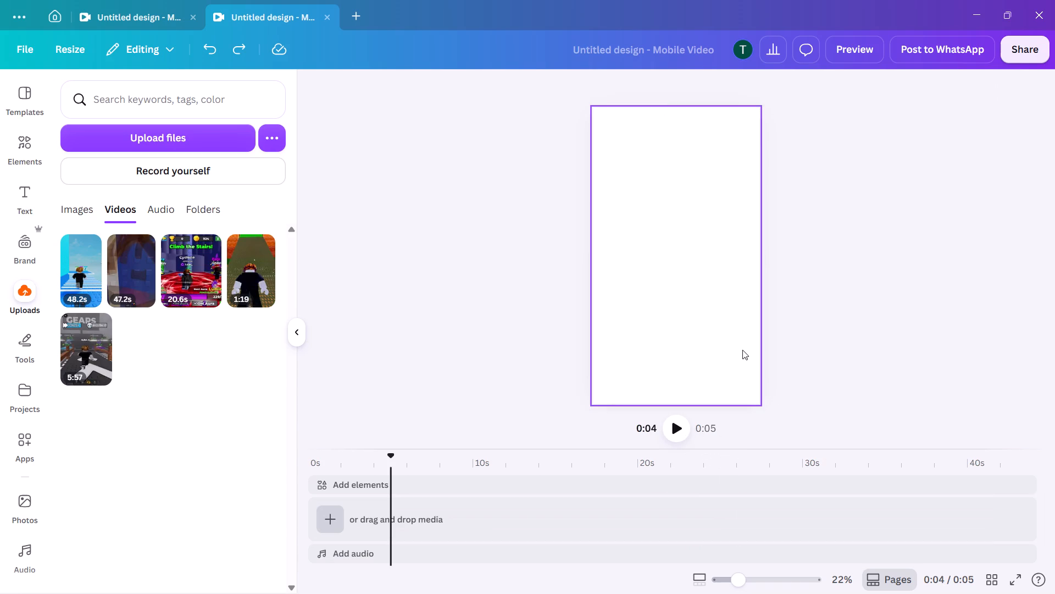
Add the uploaded VID_20261028_045148_134_bsl video to the empty timeline.
click(83, 273)
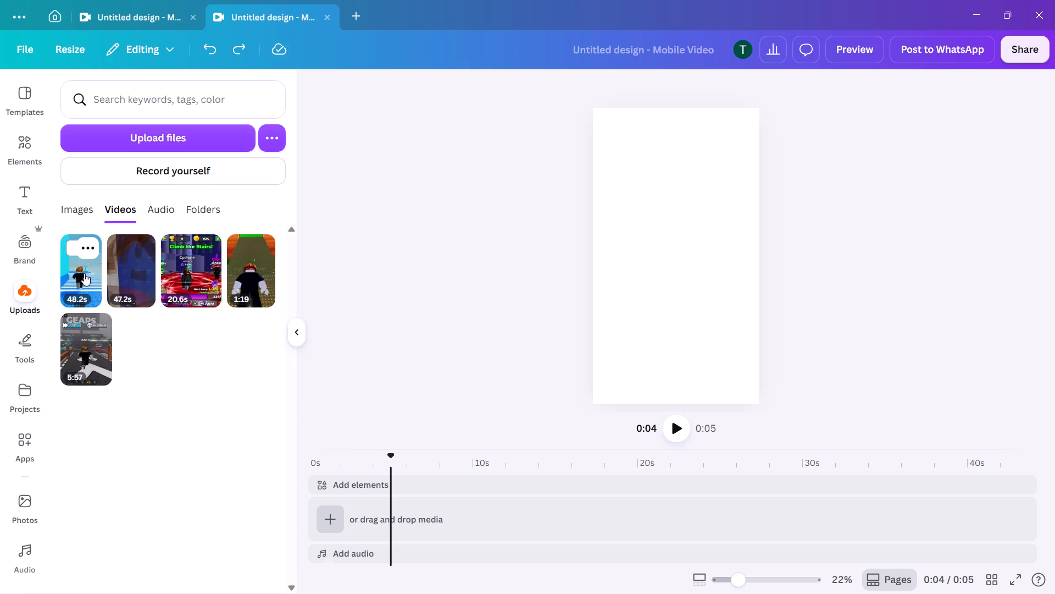
Play the placed video from about 23.7 s to review its second half.
click(701, 498)
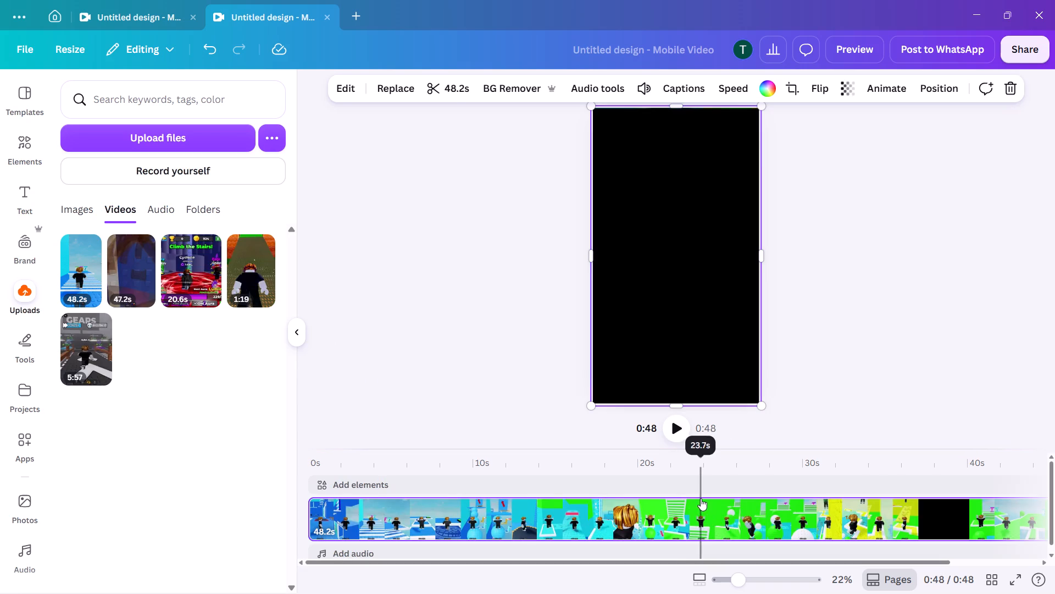
click(676, 431)
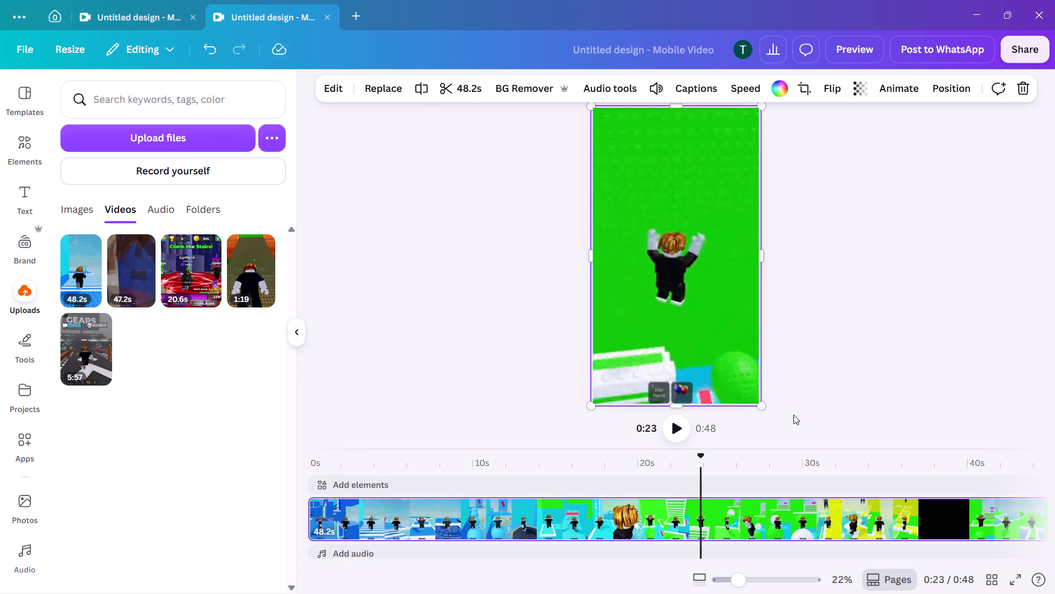
click(676, 426)
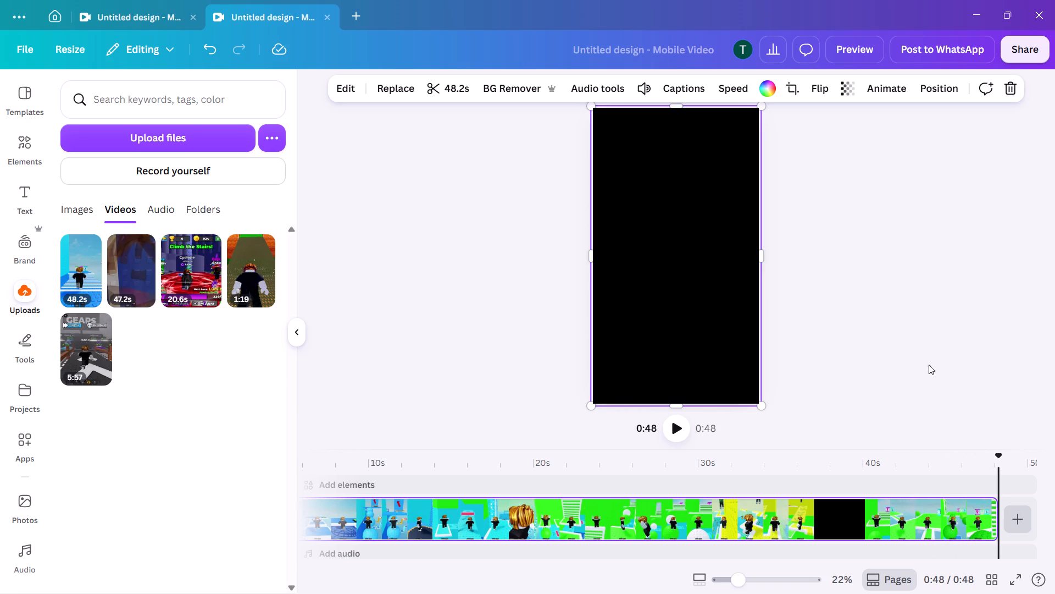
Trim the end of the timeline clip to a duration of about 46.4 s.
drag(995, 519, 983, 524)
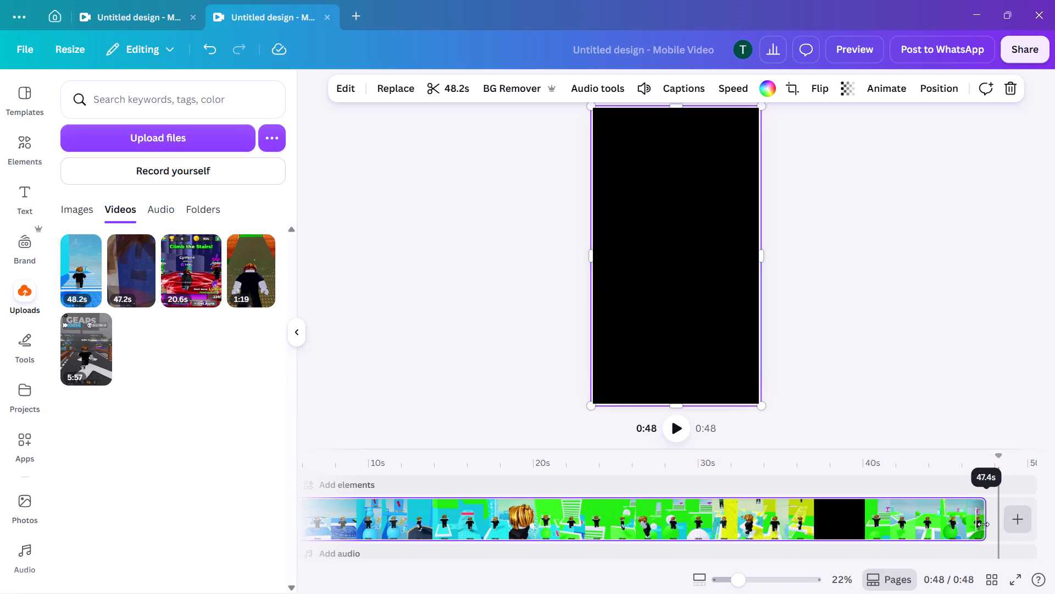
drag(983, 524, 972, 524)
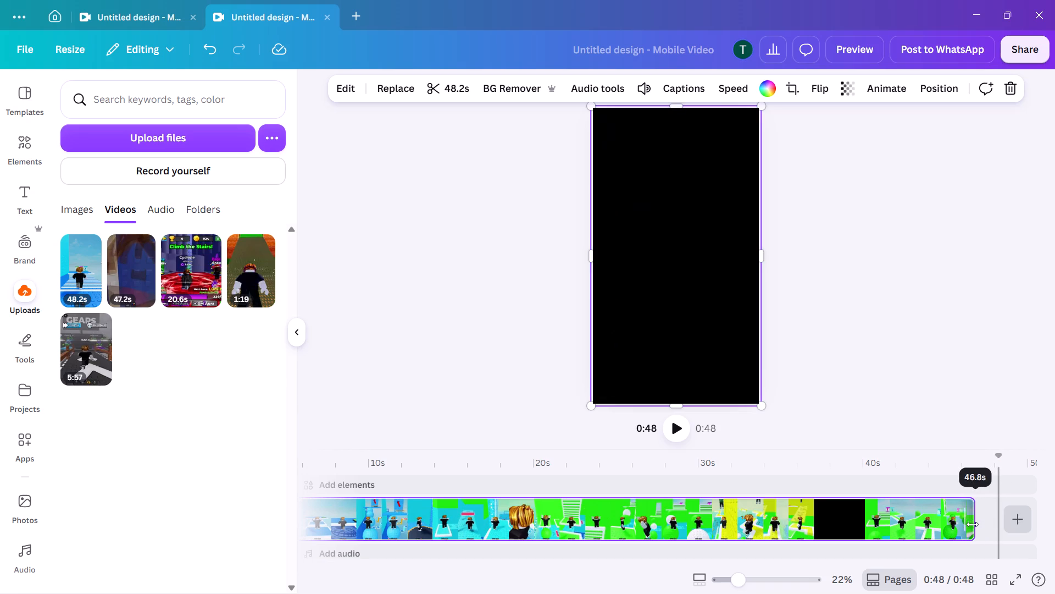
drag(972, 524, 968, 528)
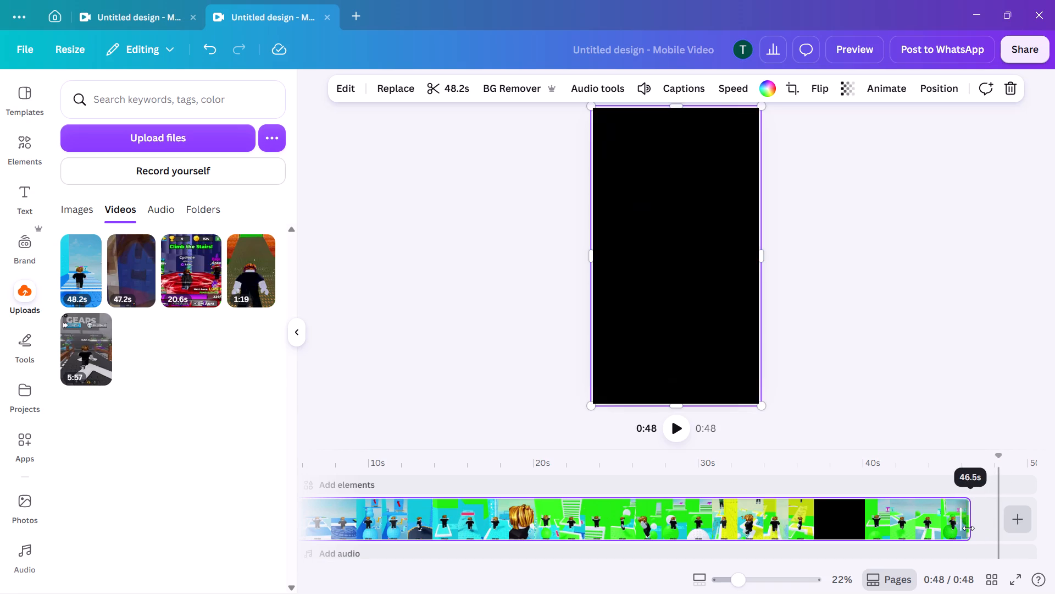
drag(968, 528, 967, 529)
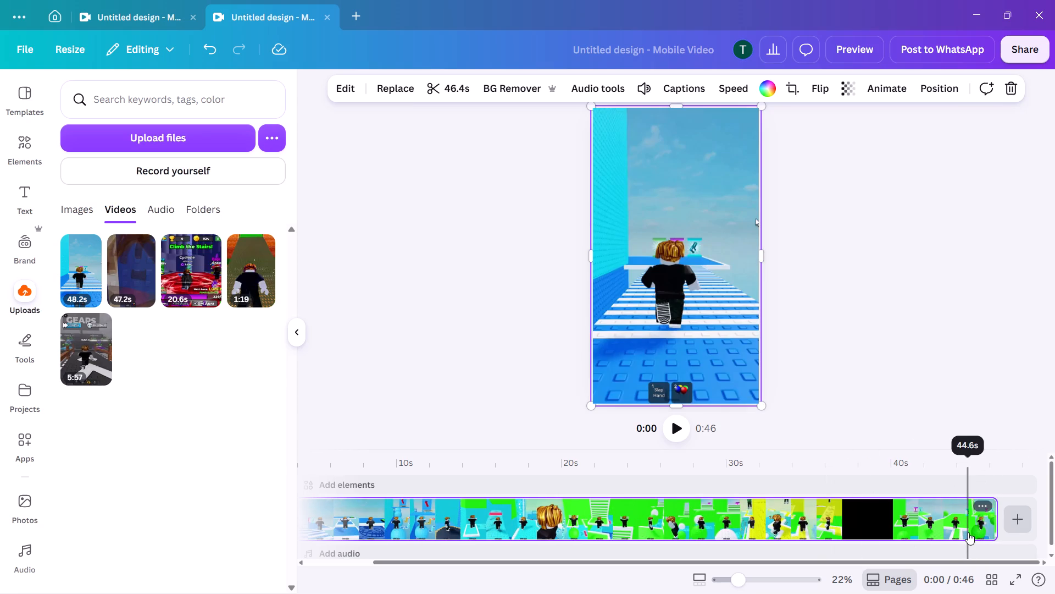
Play the trimmed clip from about 36.5 s to its end to check where the footage stops.
click(968, 532)
click(862, 514)
click(835, 525)
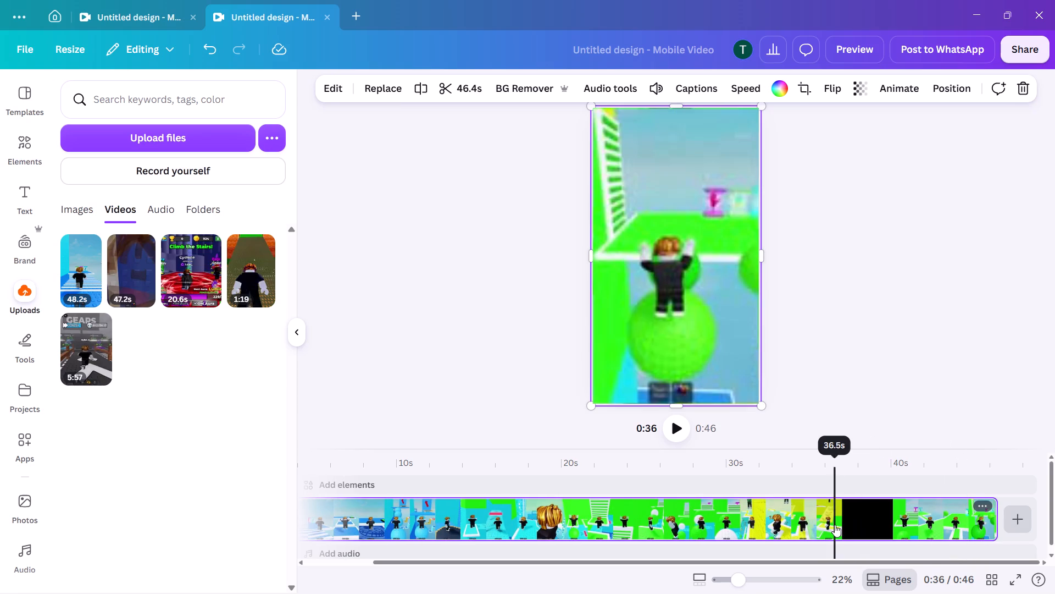
click(676, 428)
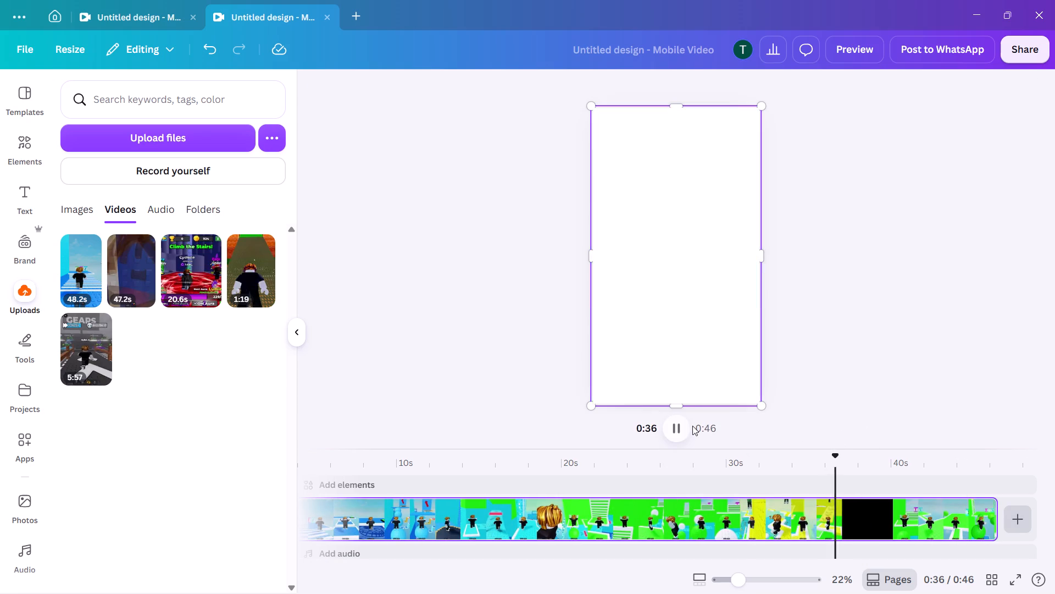
click(680, 422)
click(677, 427)
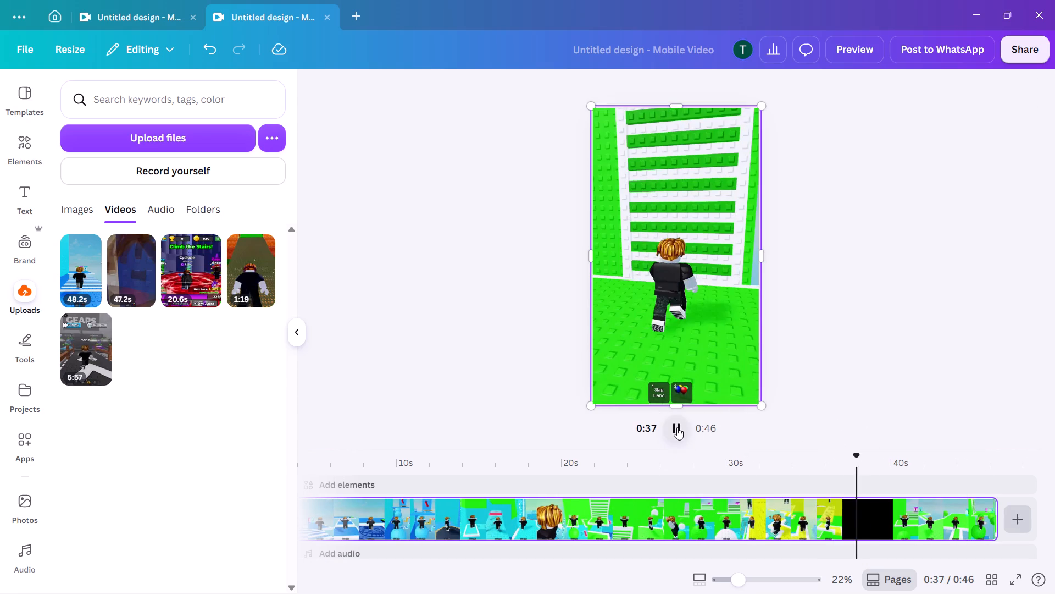
click(677, 427)
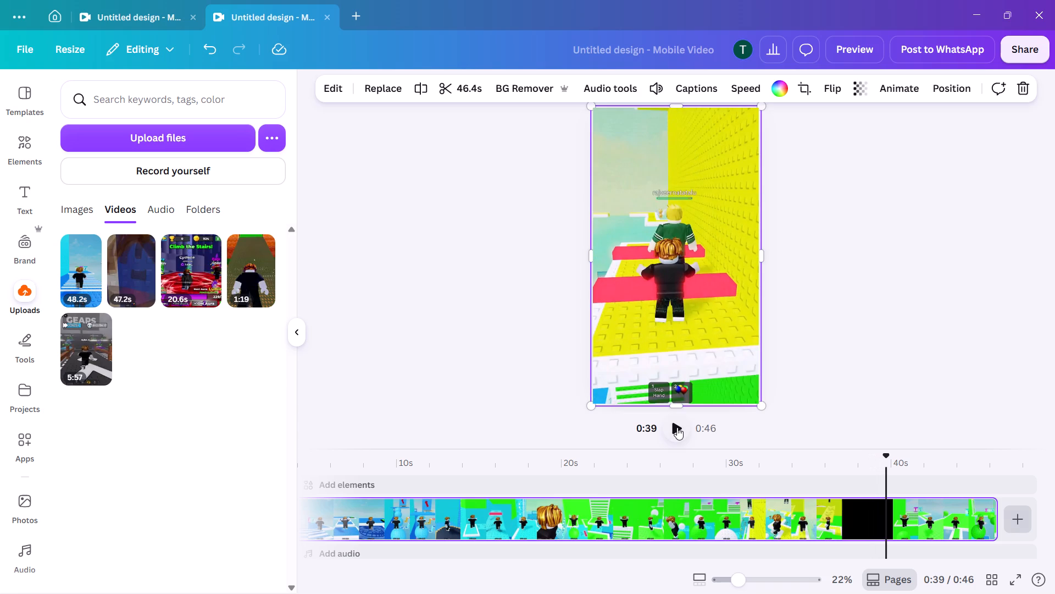
click(677, 427)
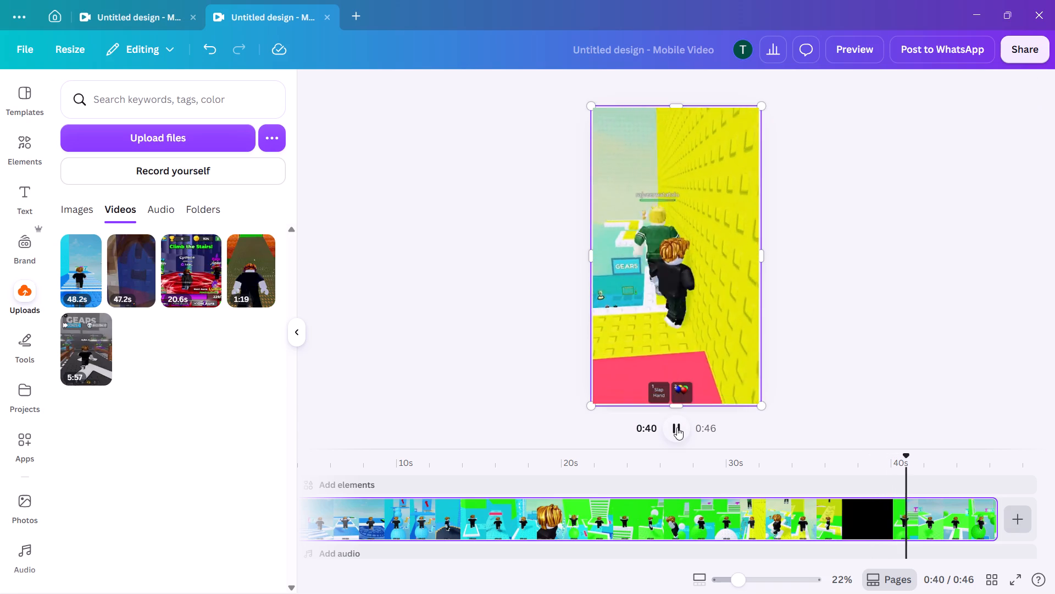
click(677, 427)
click(677, 427)
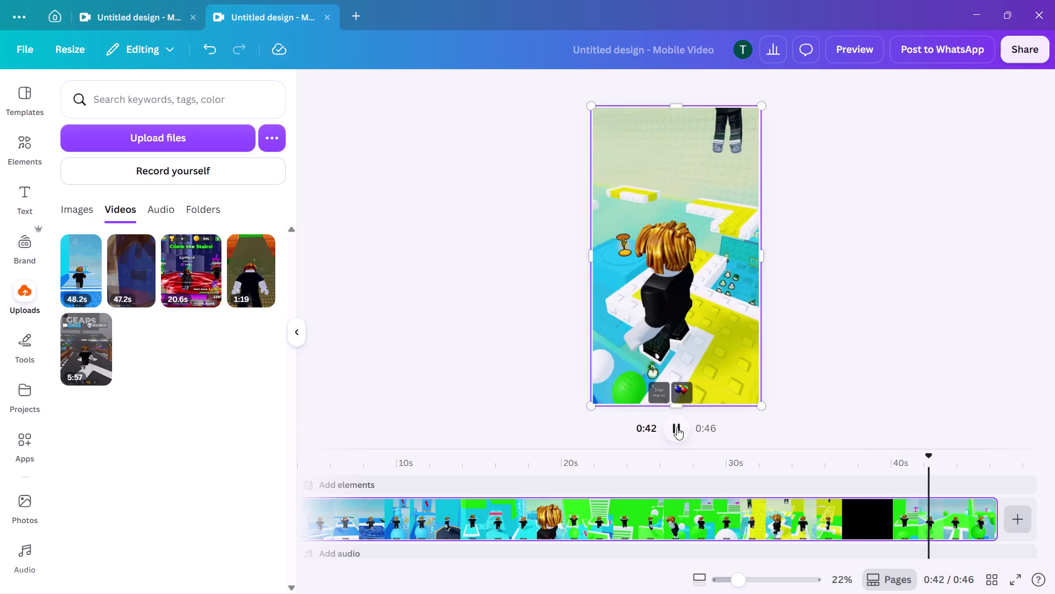
click(677, 427)
click(677, 427)
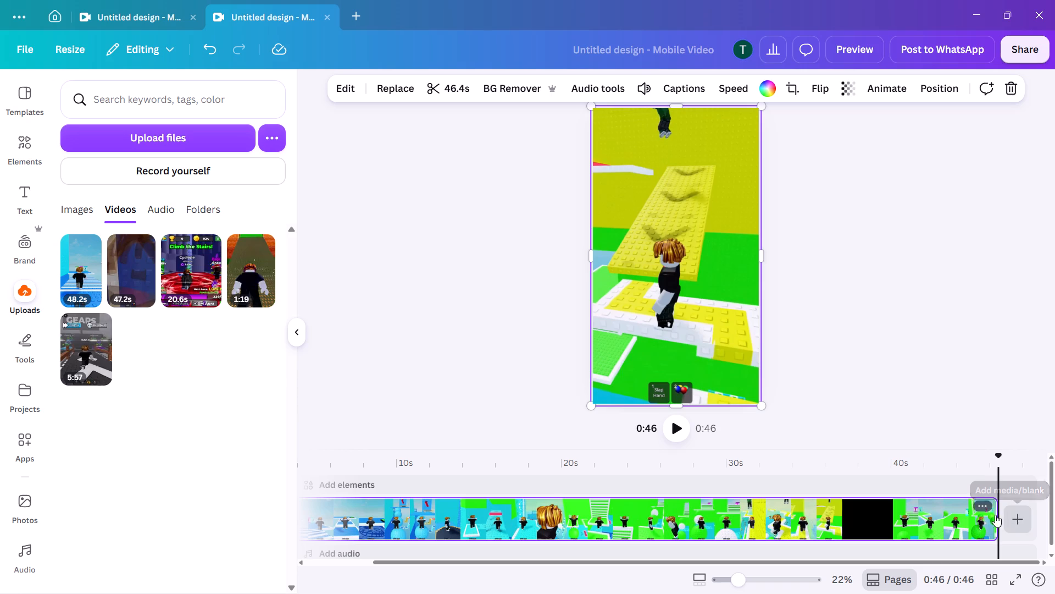
Extend the end of the timeline clip to a duration of about 47.2 s.
drag(994, 516, 990, 525)
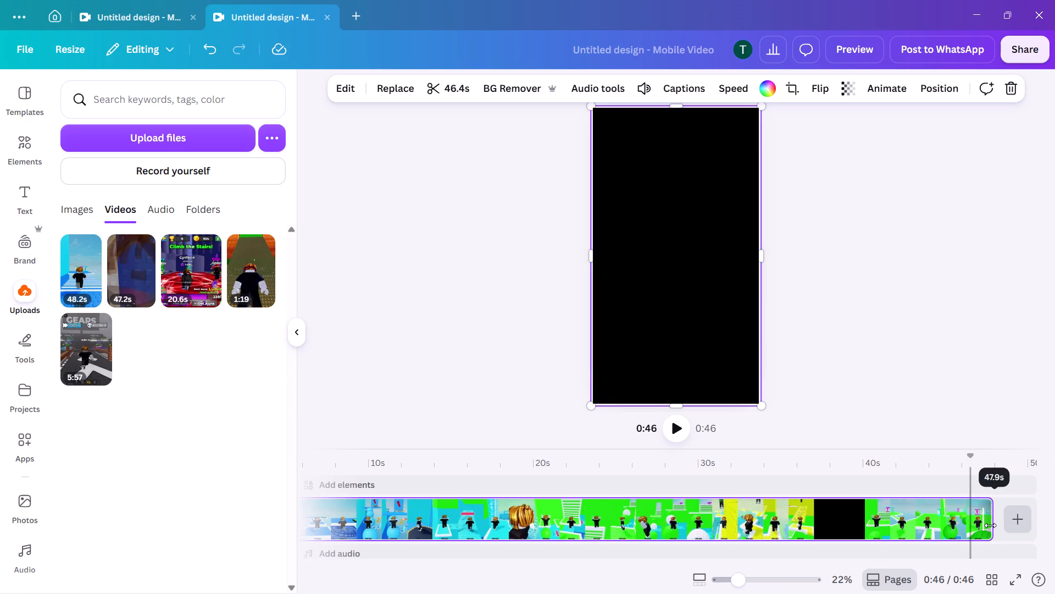
drag(990, 525, 978, 524)
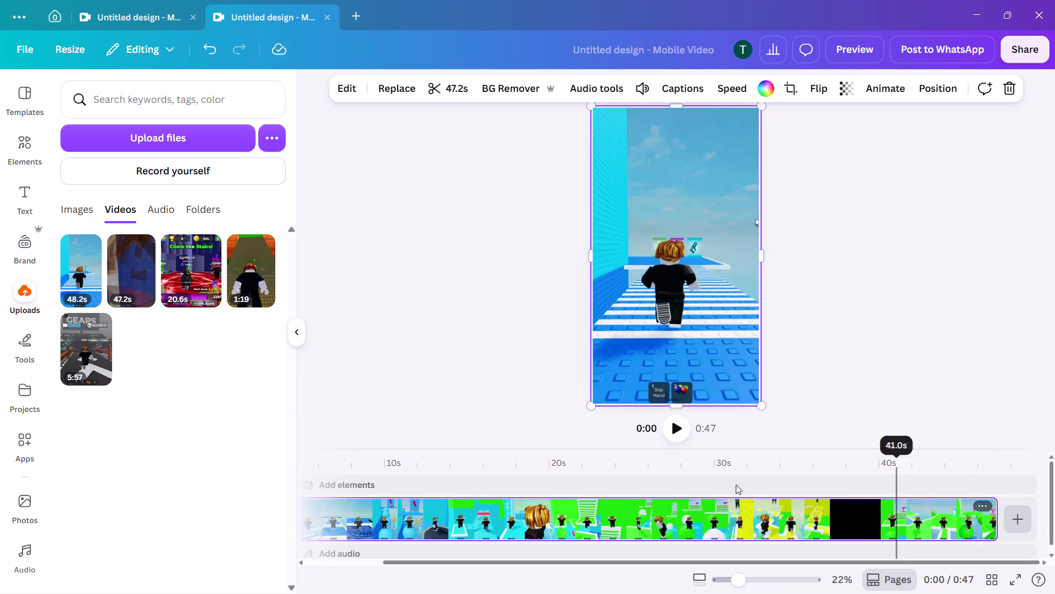
Play the last second of the clip to check its new ending.
click(988, 525)
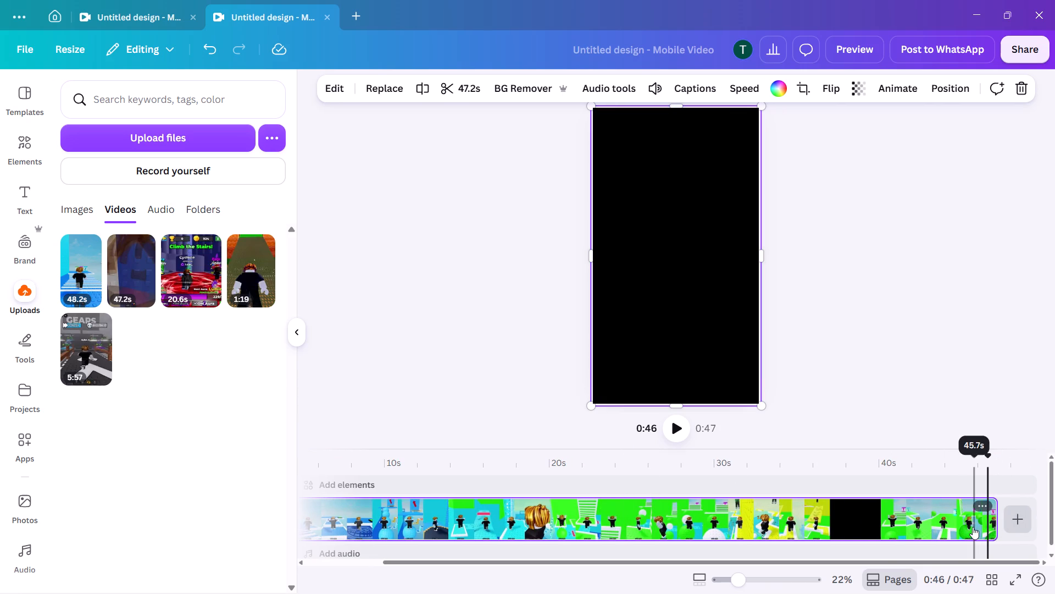
click(678, 439)
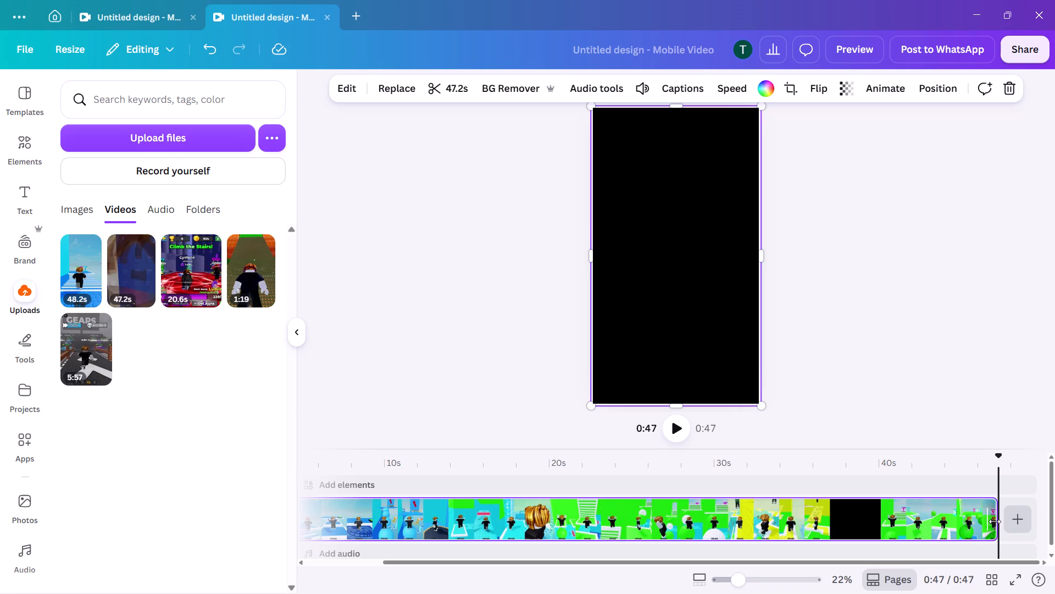
Trim the end of the timeline clip to a duration of 46.5 s.
drag(995, 521, 989, 526)
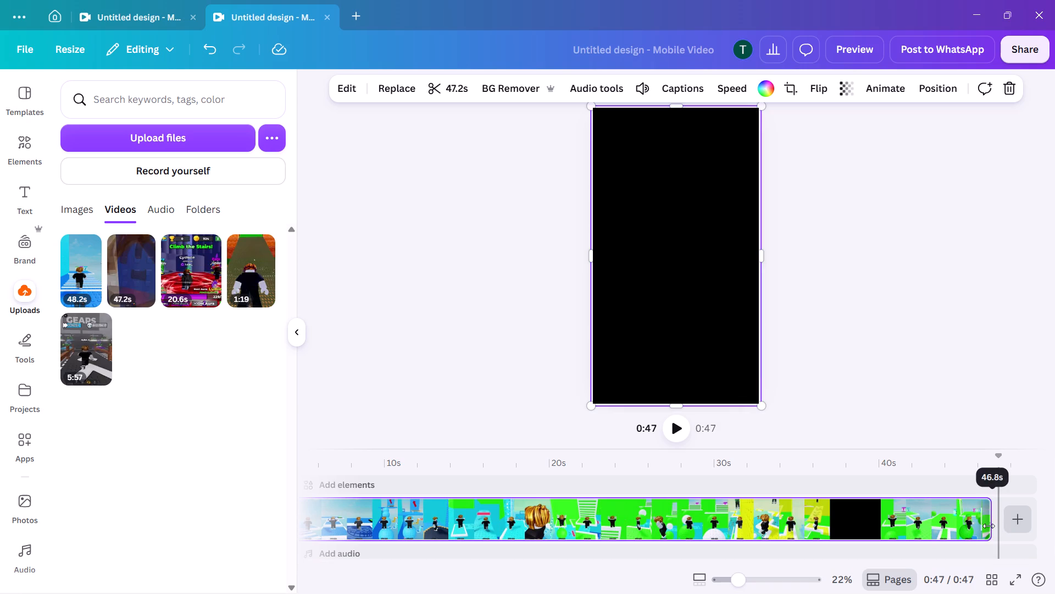
drag(989, 526, 982, 531)
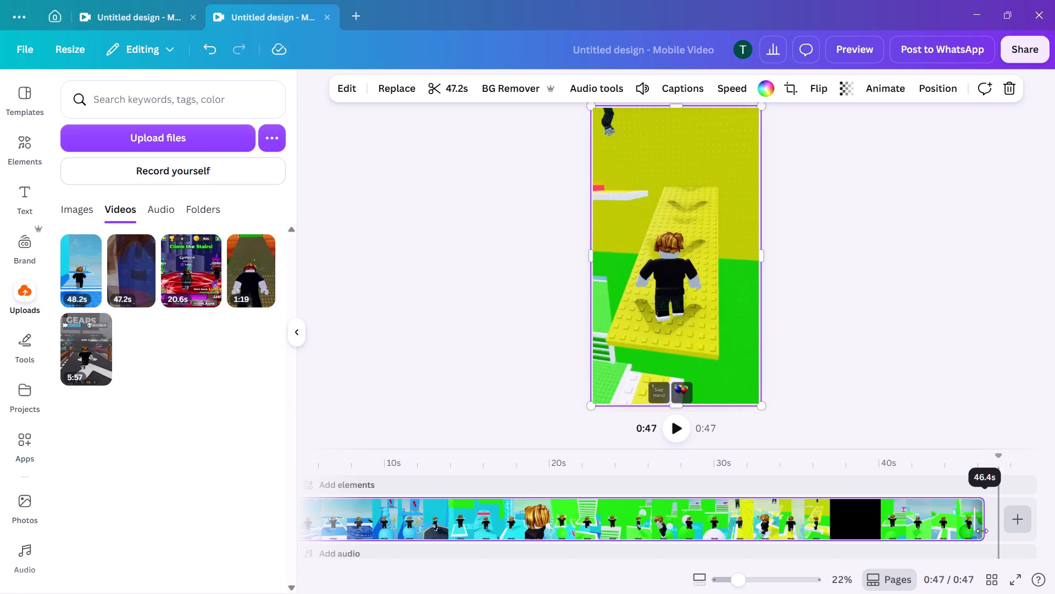
drag(982, 531, 984, 531)
Play the clip from about 45.3 s to its end to check the trimmed ending.
click(979, 524)
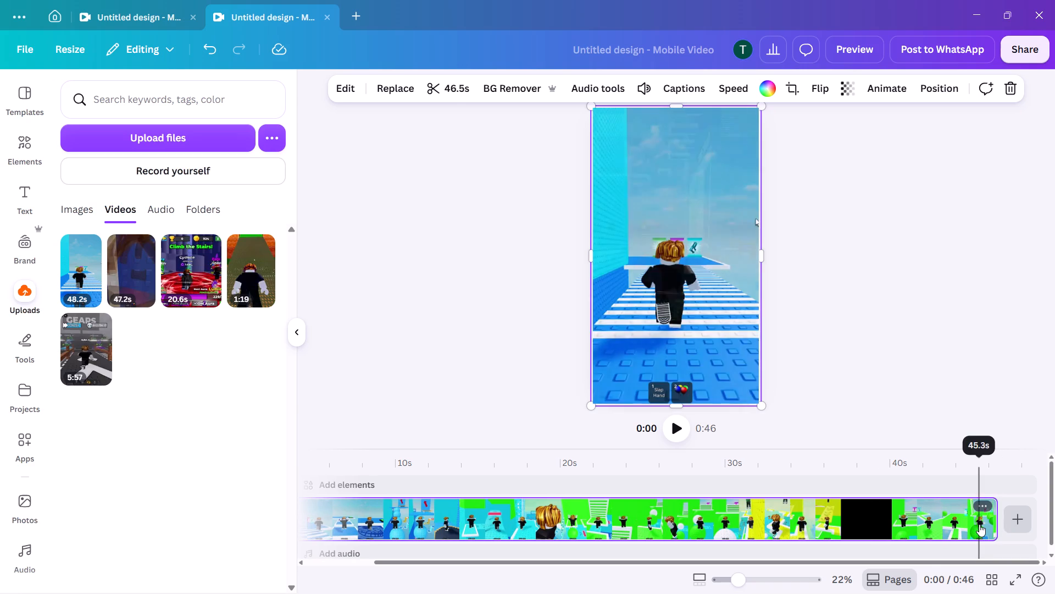
click(676, 433)
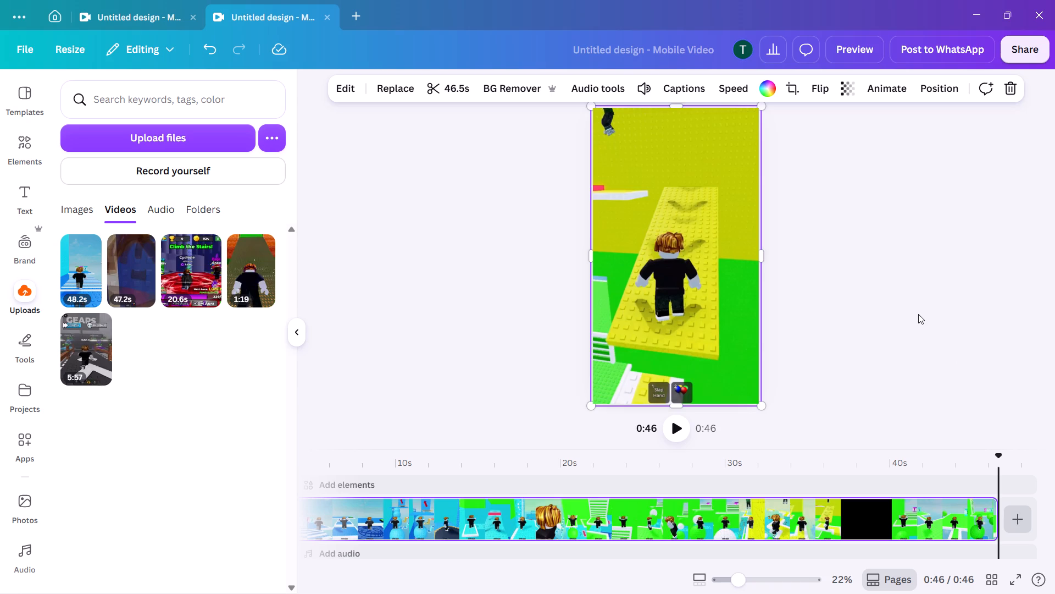
Play the first few seconds of the video to check its opening, and return the playhead to the start.
click(684, 420)
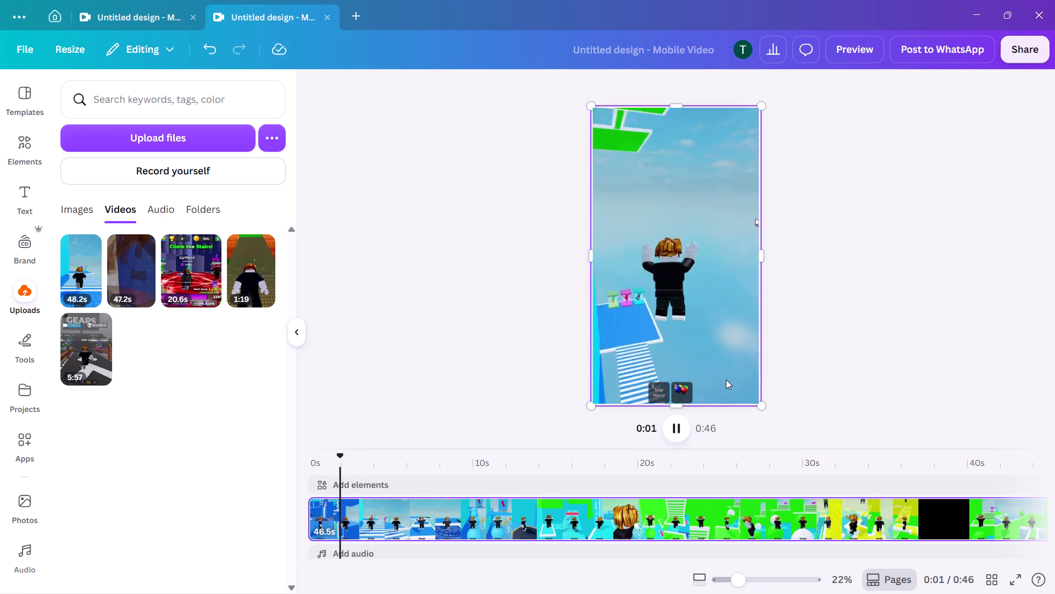
click(678, 427)
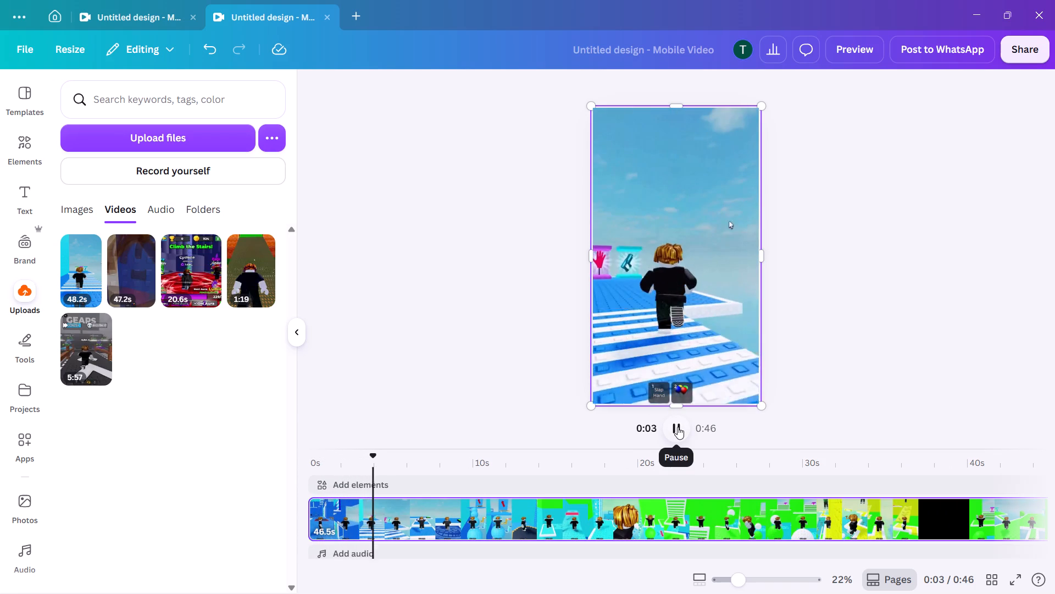
drag(376, 456, 304, 463)
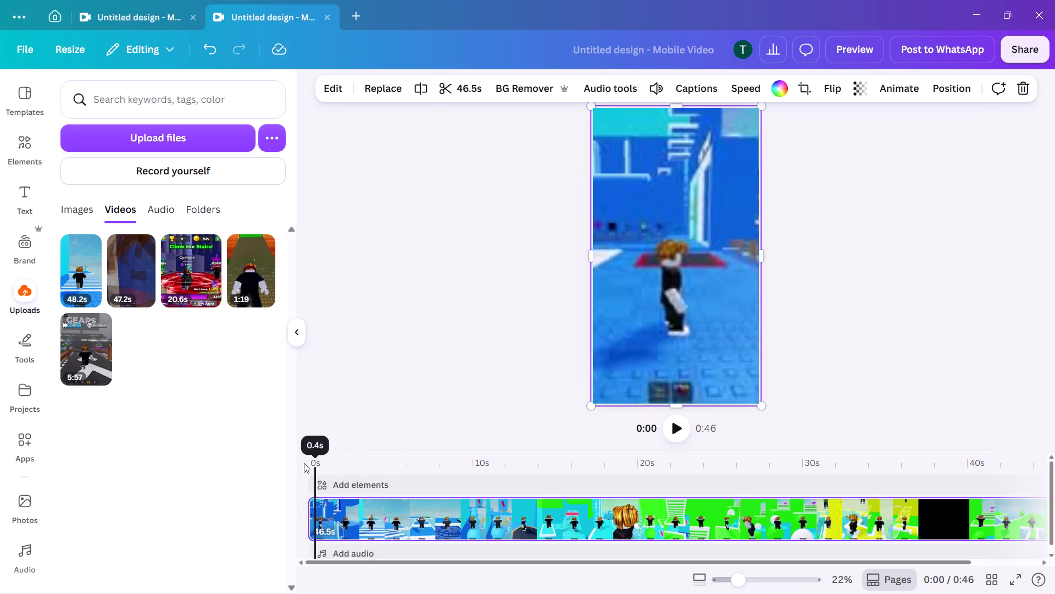
drag(304, 463, 286, 464)
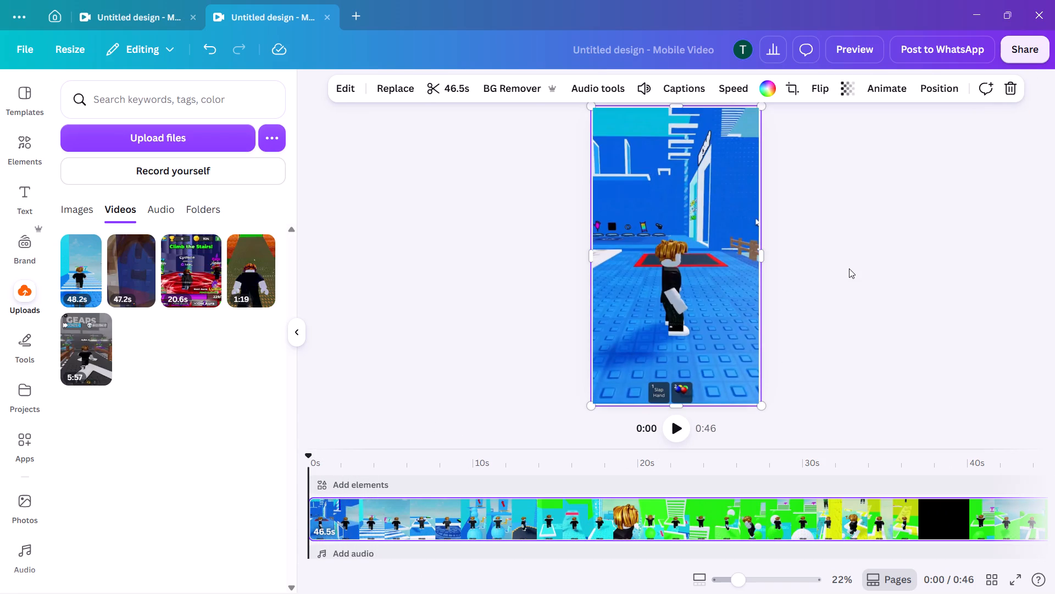
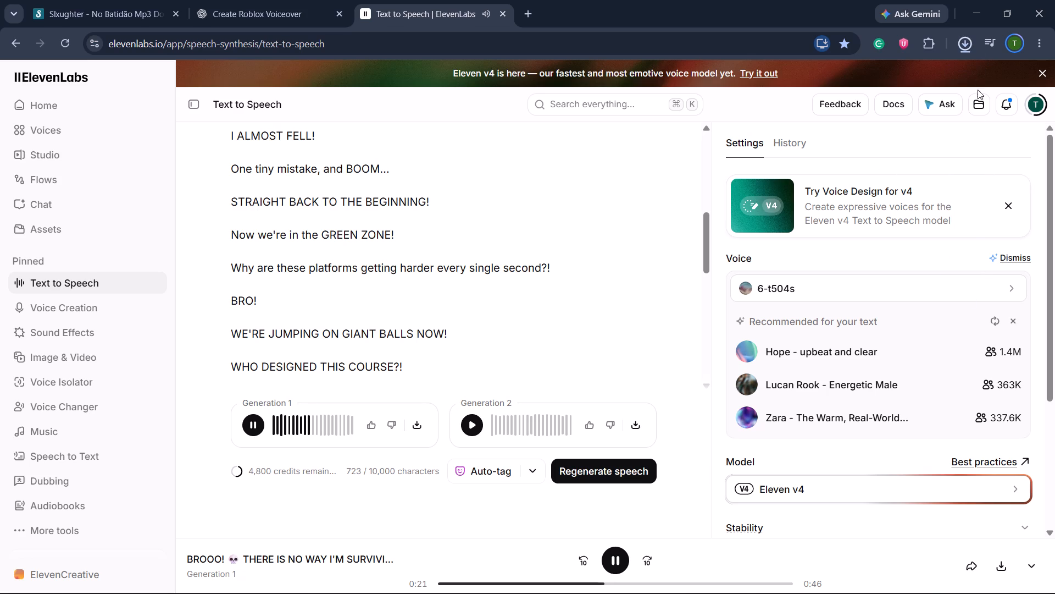
click(488, 10)
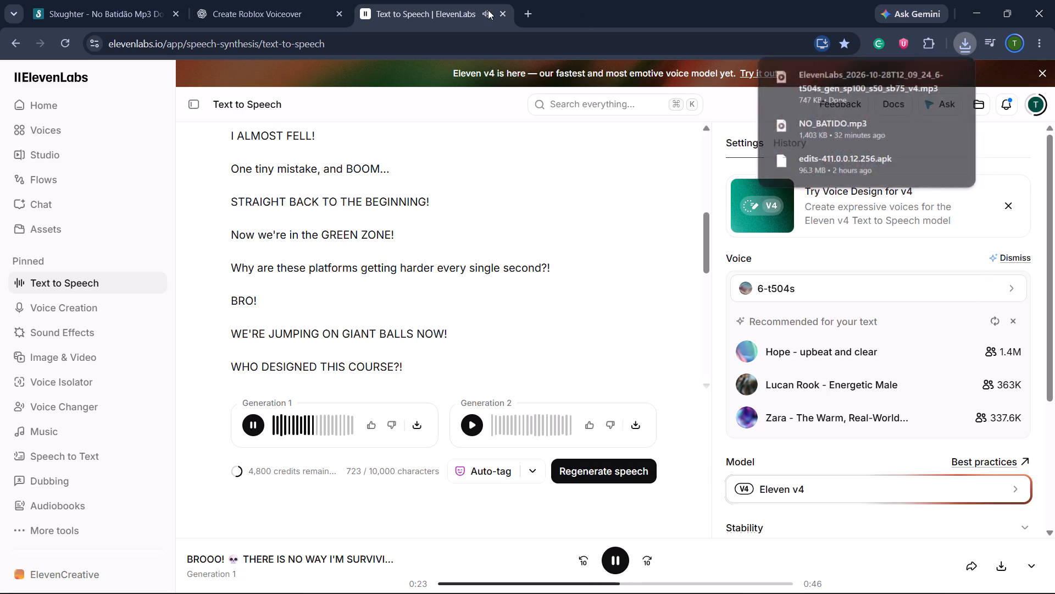
click(485, 12)
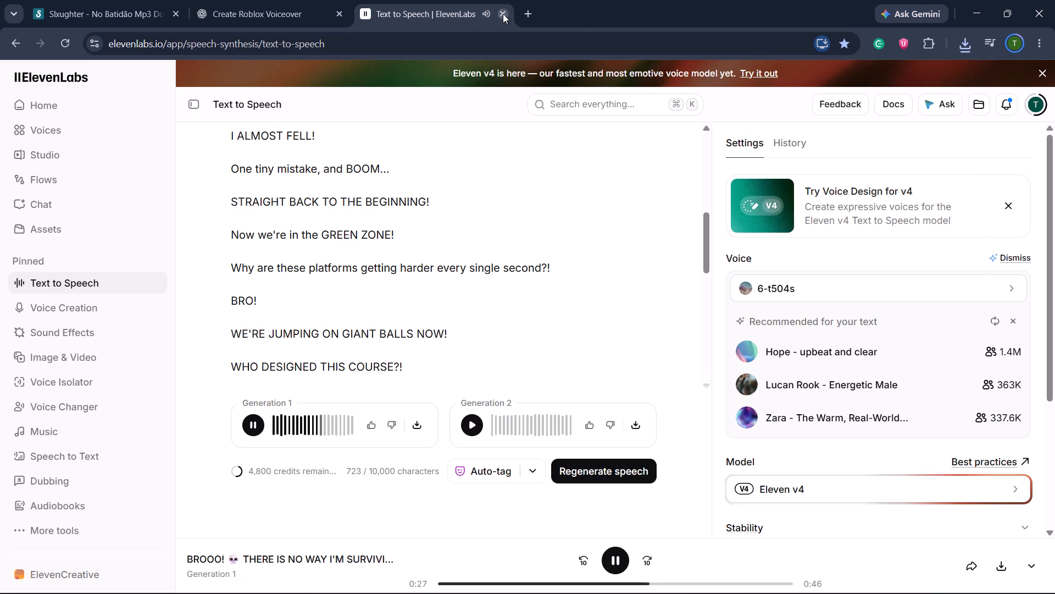
click(257, 425)
Switch to Canva and upload the newest ElevenLabs MP3 from the Downloads folder to the audio uploads.
click(337, 585)
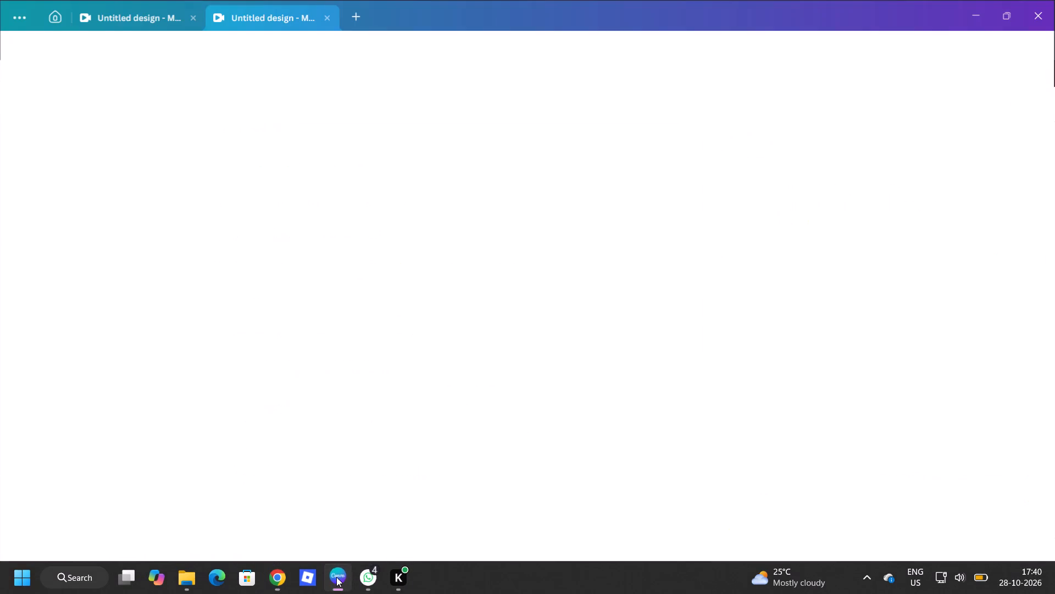
click(675, 433)
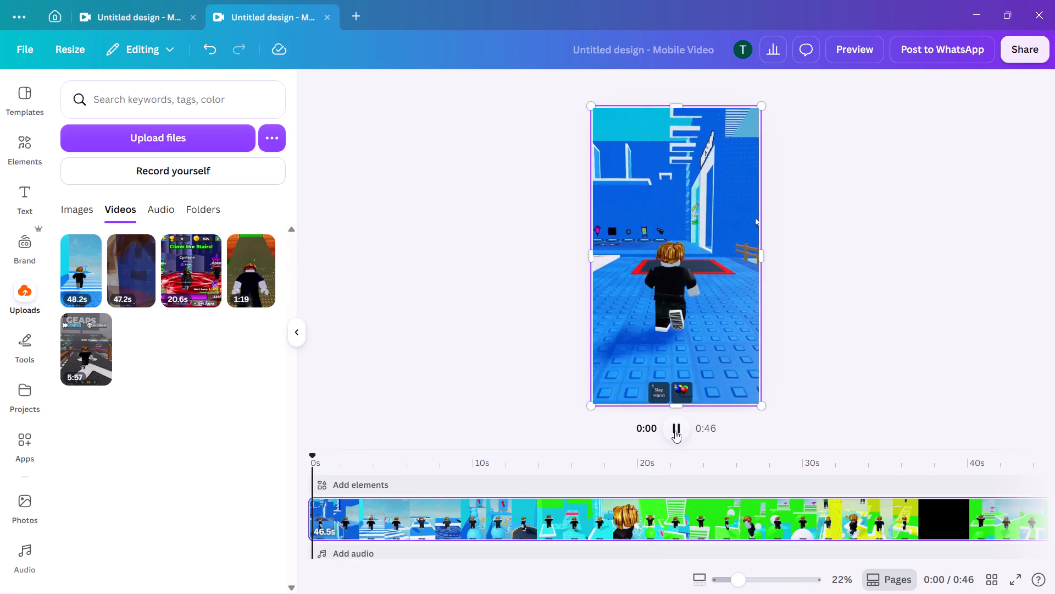
click(479, 550)
click(362, 549)
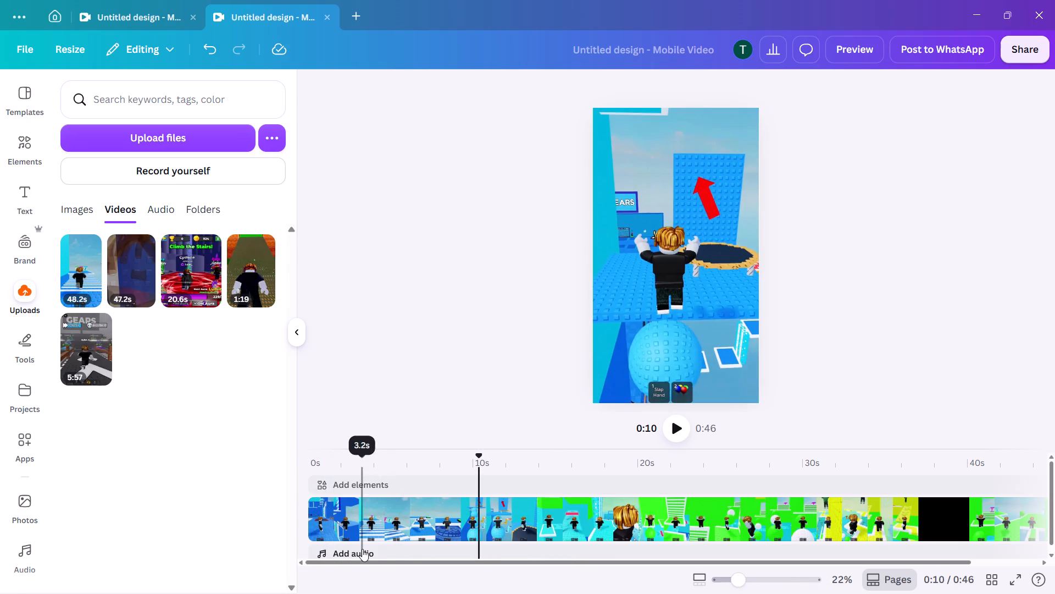
click(342, 473)
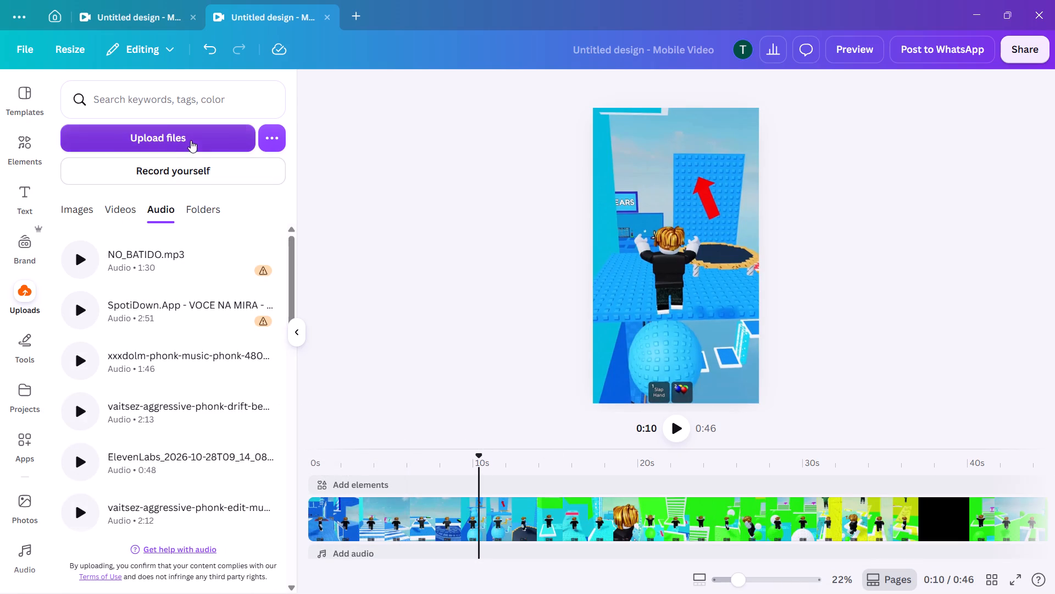
click(191, 140)
click(184, 129)
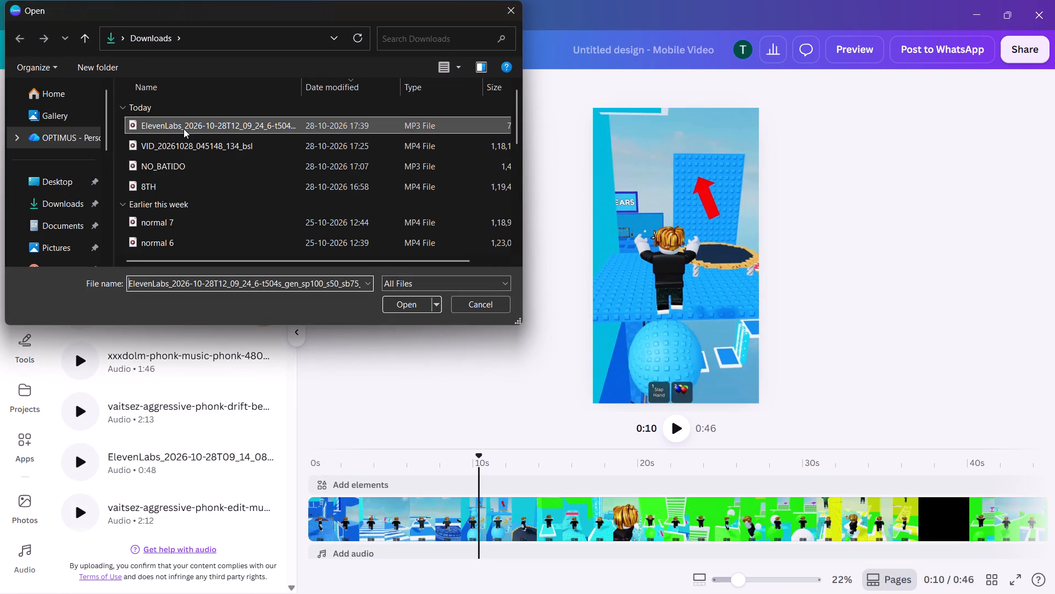
click(406, 309)
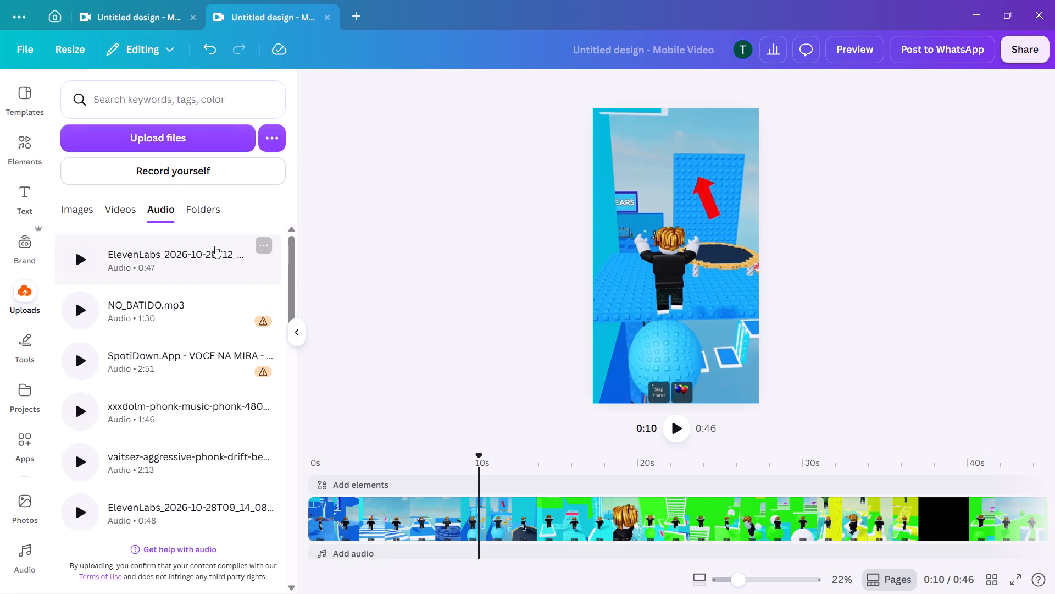
Add the uploaded ElevenLabs voiceover to the design's audio track and move it to start at 0 s.
click(209, 245)
drag(599, 547, 507, 550)
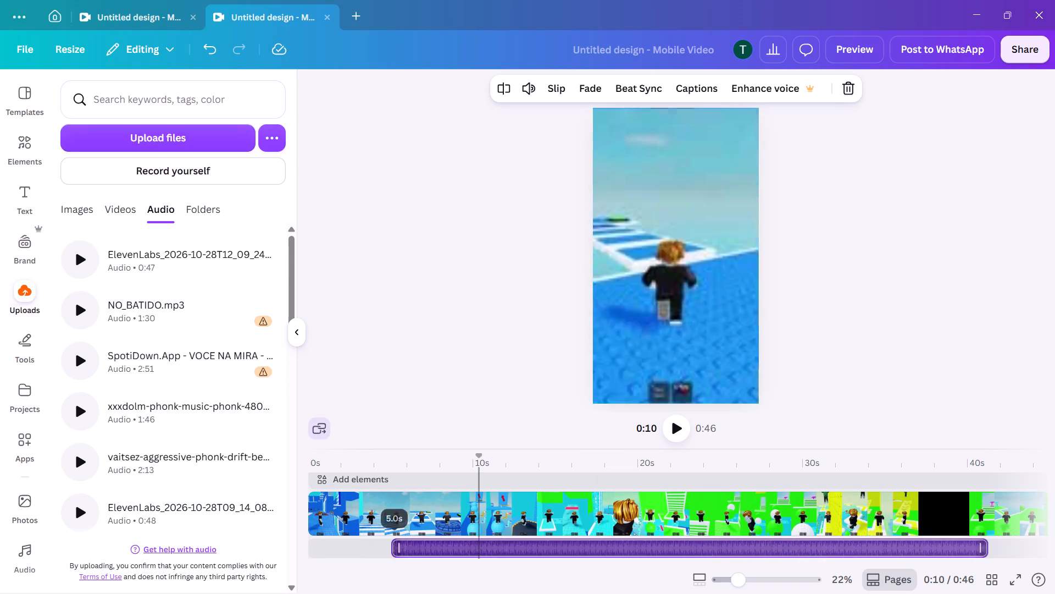
drag(507, 550, 415, 554)
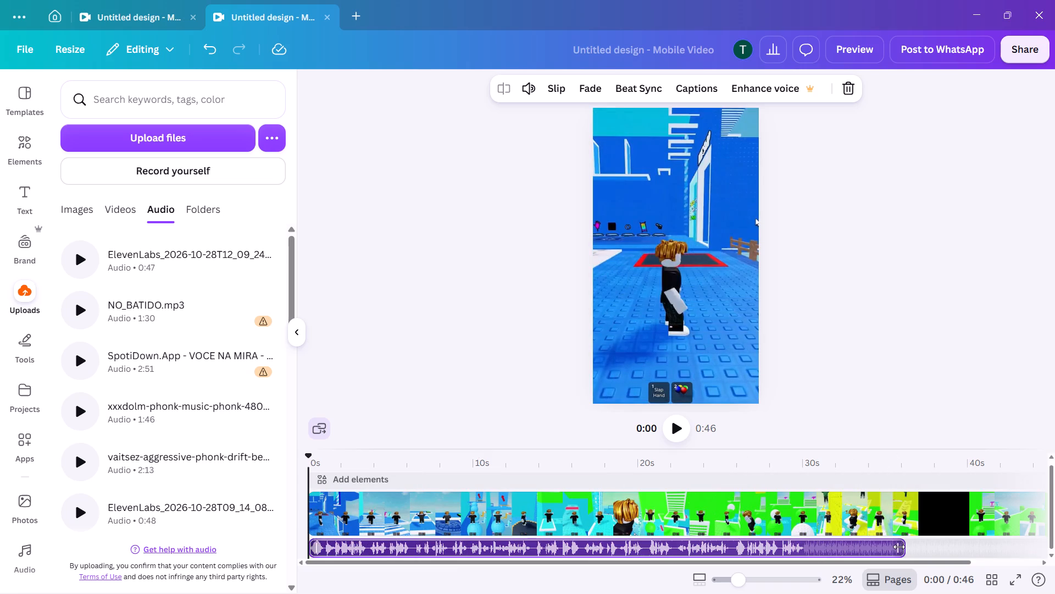
Extend the voiceover clip to 46.5 s so it reaches the end of the video and start playback.
drag(901, 547, 971, 556)
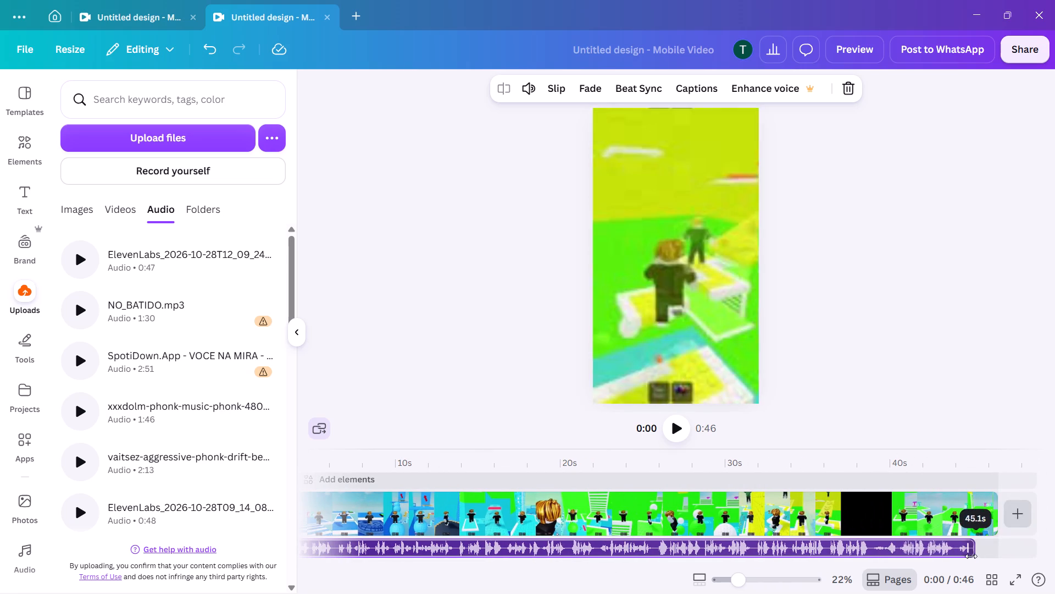
drag(971, 556, 990, 553)
click(679, 427)
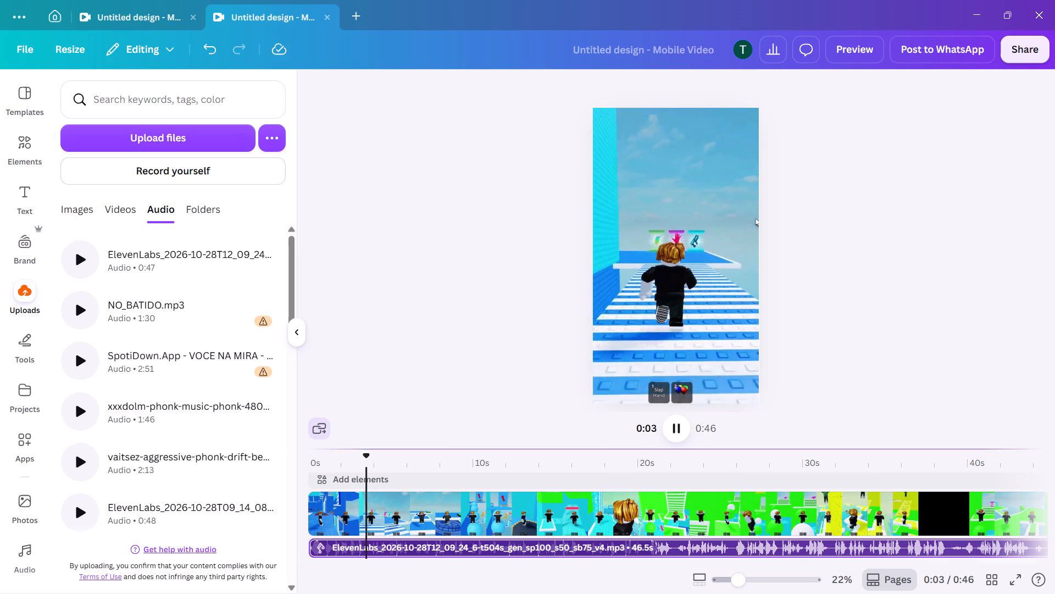
Lower the gameplay video clip's volume to 69 and play the whole design from 0 s.
click(468, 515)
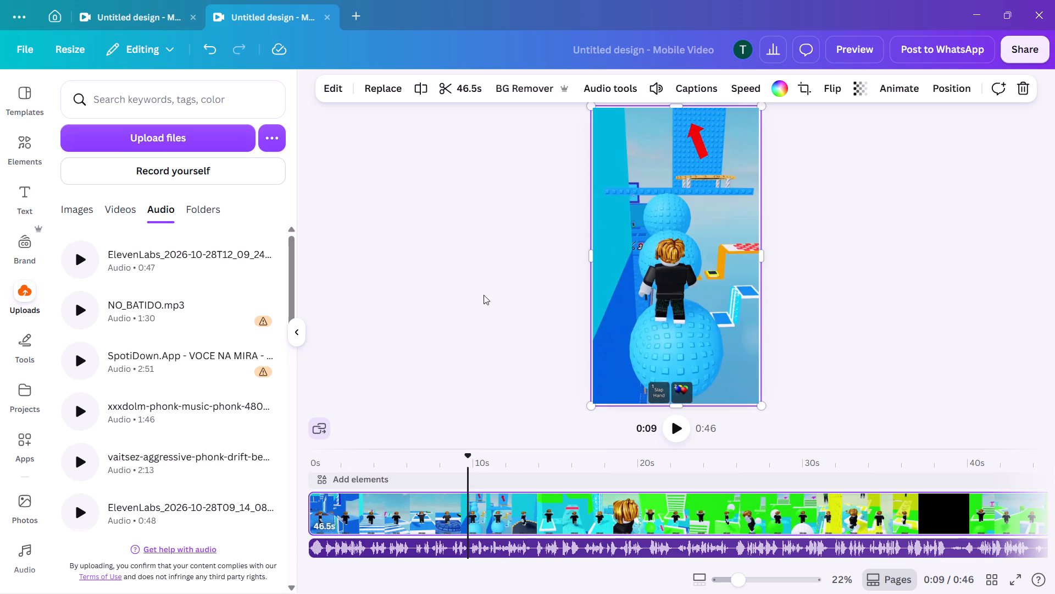
click(663, 87)
drag(668, 131, 667, 134)
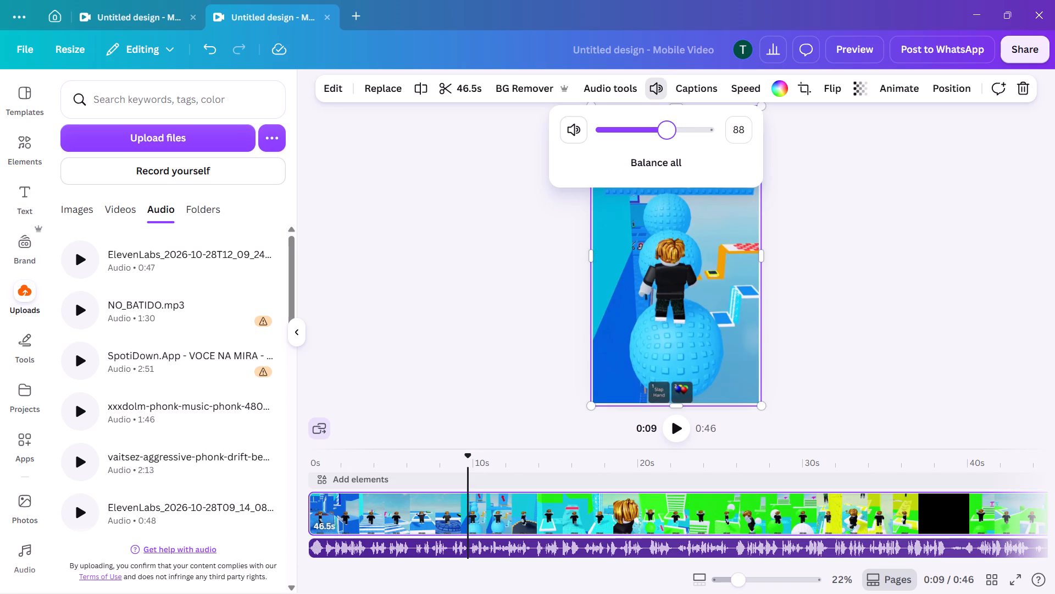
drag(667, 134, 663, 135)
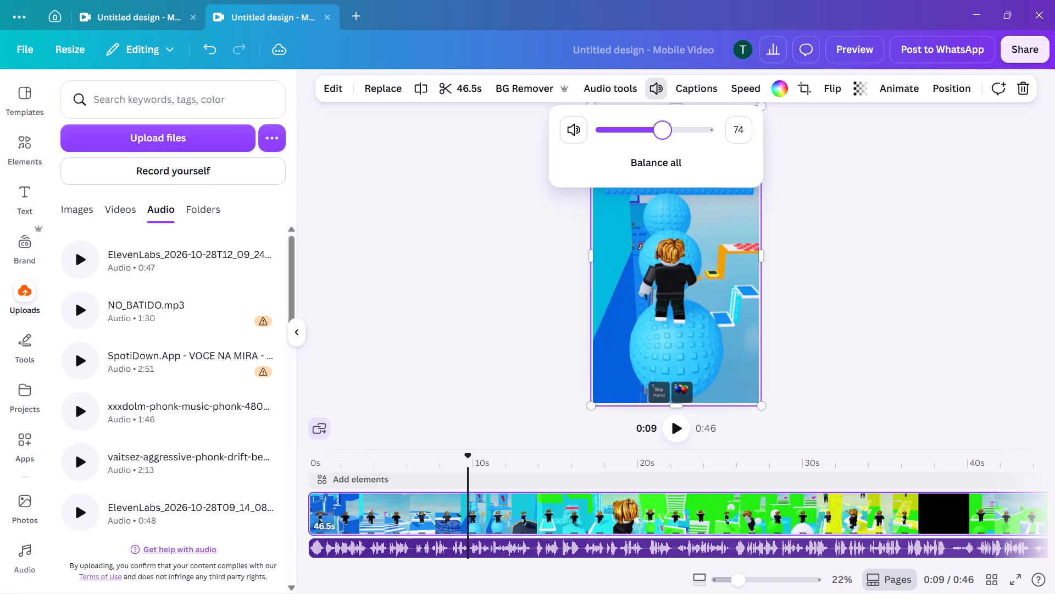
drag(663, 135, 662, 136)
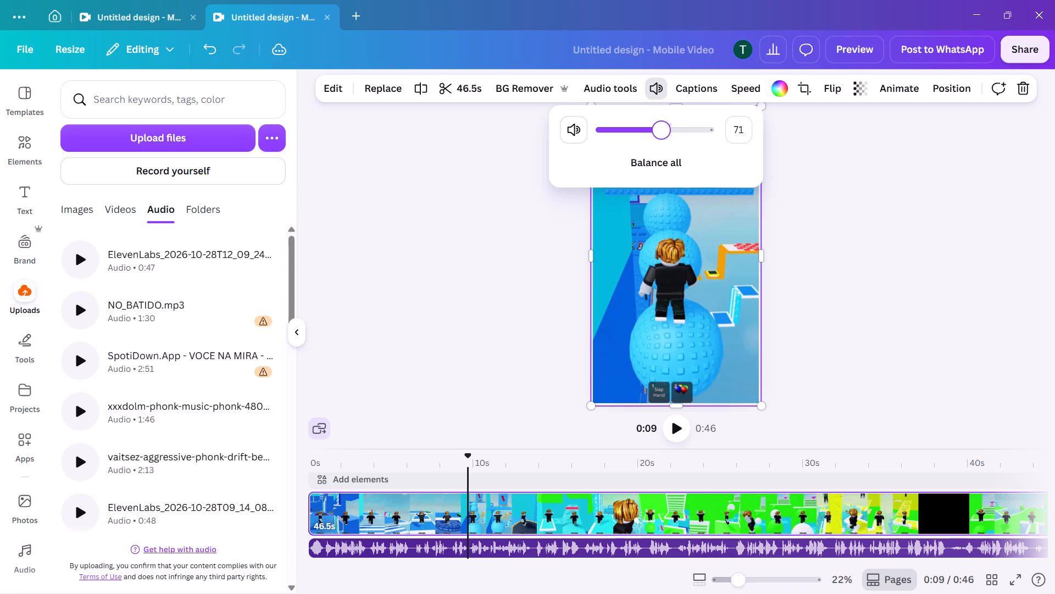
drag(662, 136, 661, 137)
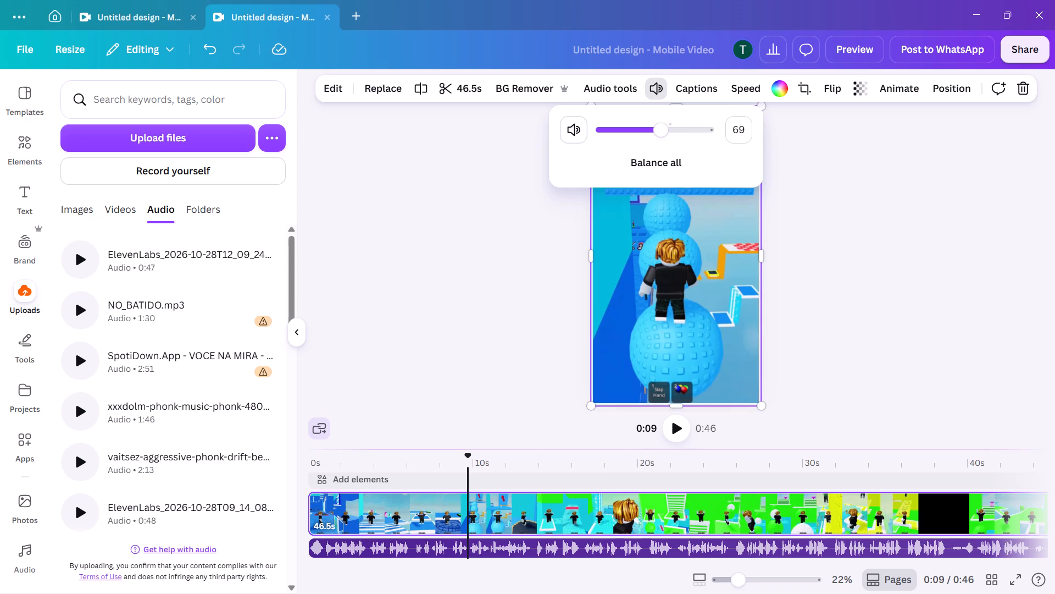
drag(467, 456, 399, 458)
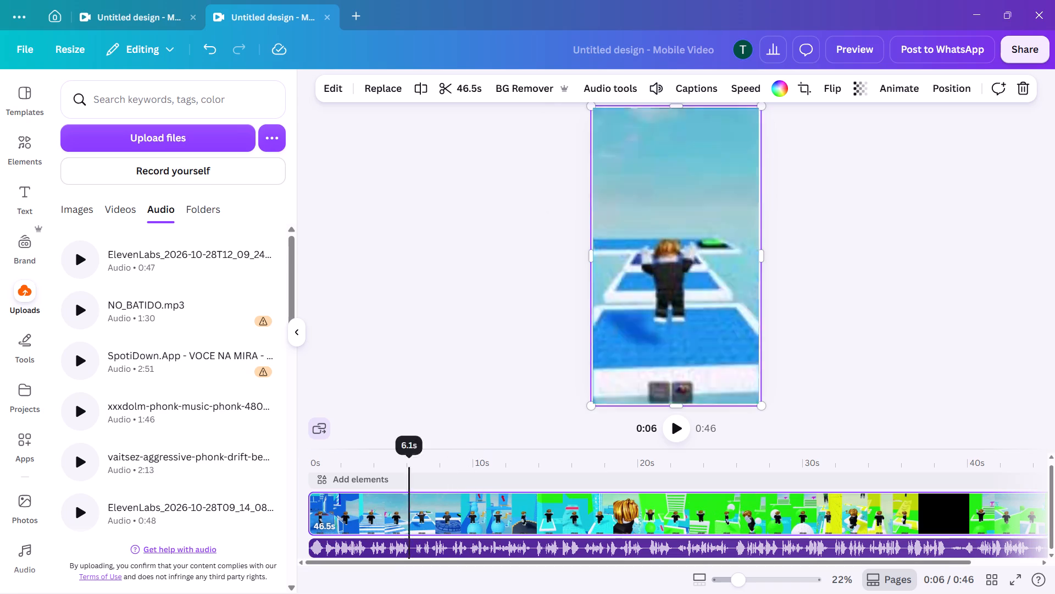
drag(399, 458, 268, 461)
click(669, 427)
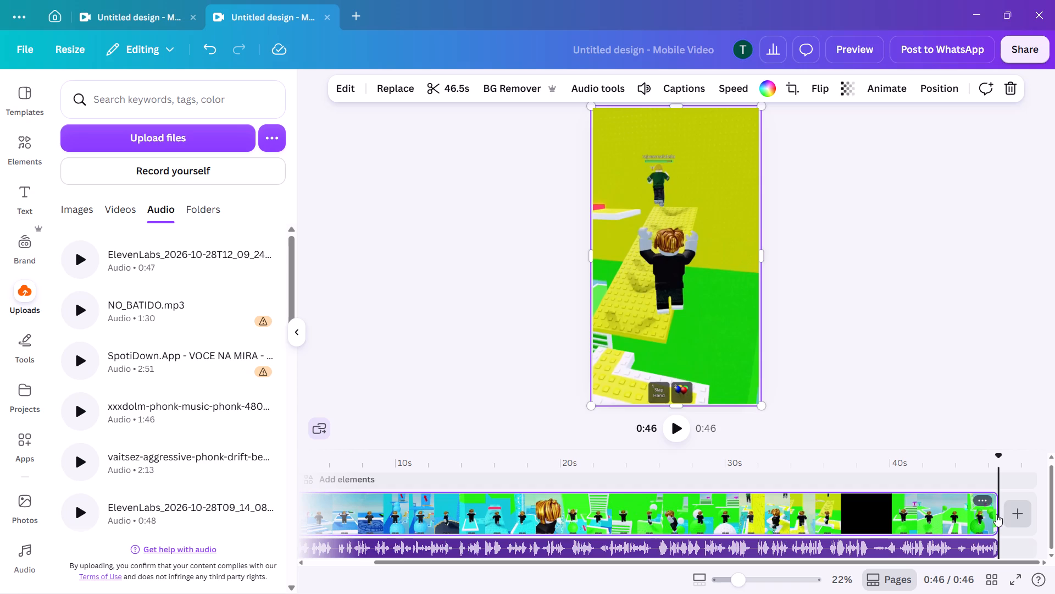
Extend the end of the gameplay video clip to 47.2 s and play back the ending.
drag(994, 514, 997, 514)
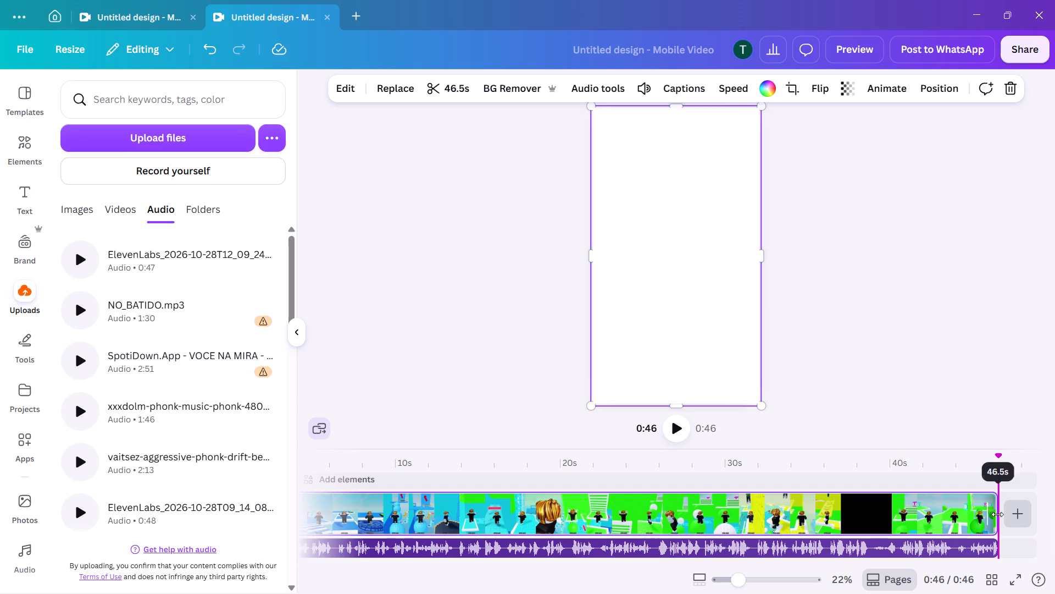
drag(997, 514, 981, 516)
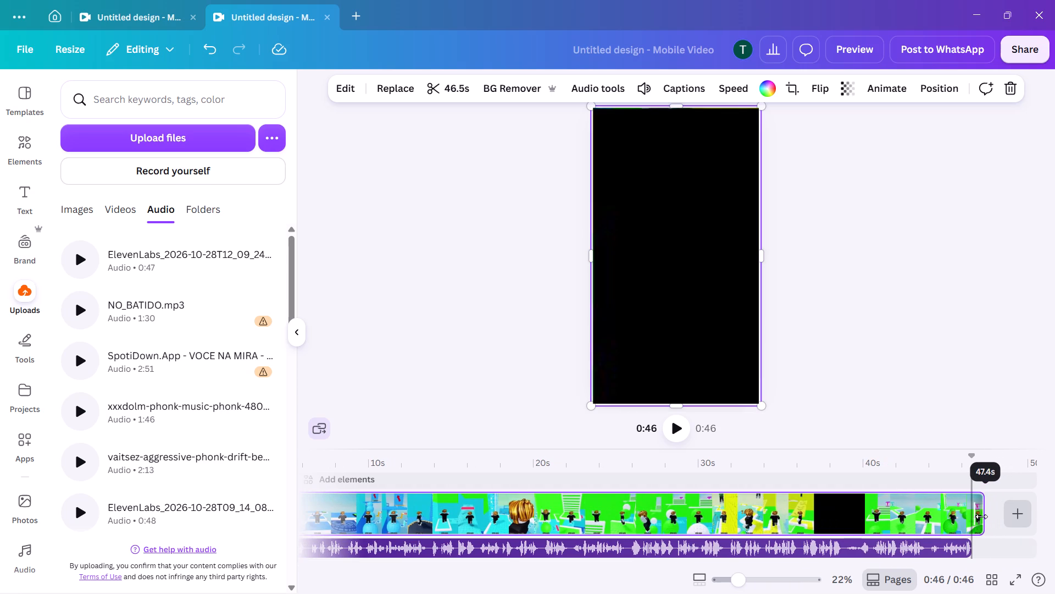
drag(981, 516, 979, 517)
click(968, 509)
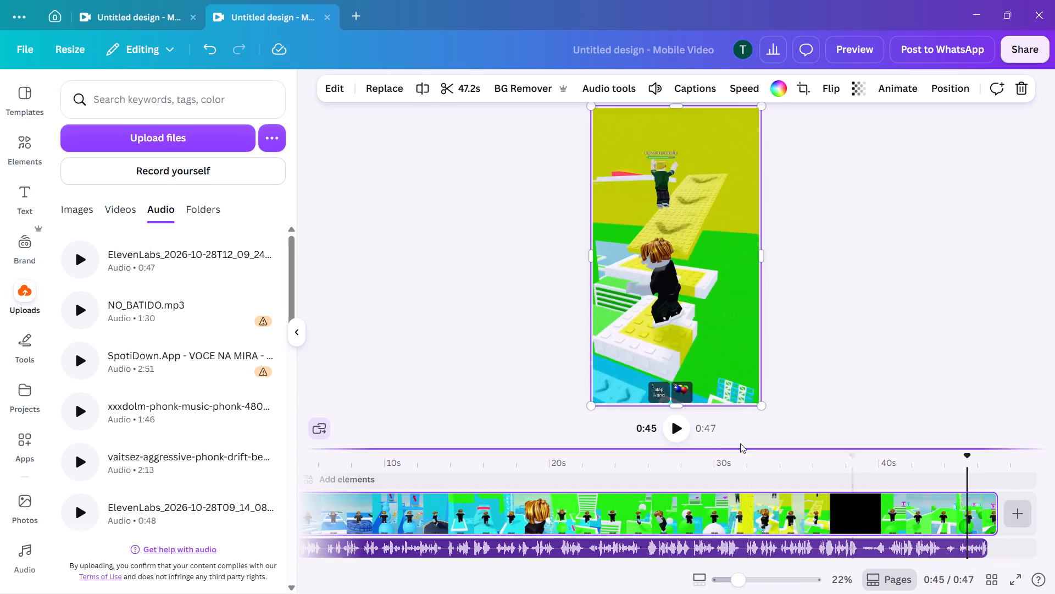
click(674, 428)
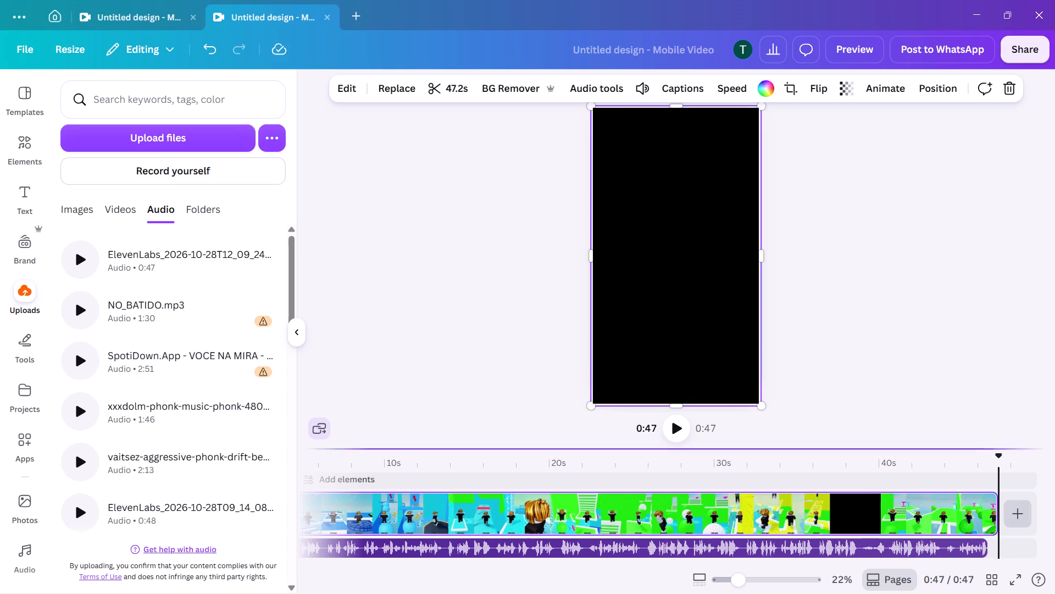
Trim the end of the gameplay video clip to 46.2 s and play back the ending.
drag(994, 518, 989, 522)
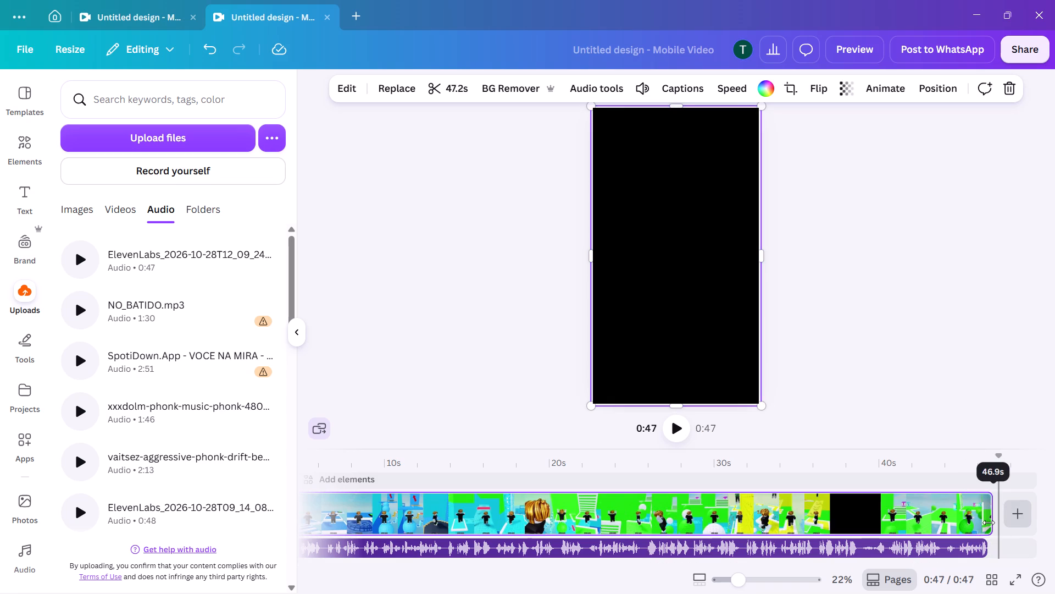
drag(989, 522, 986, 526)
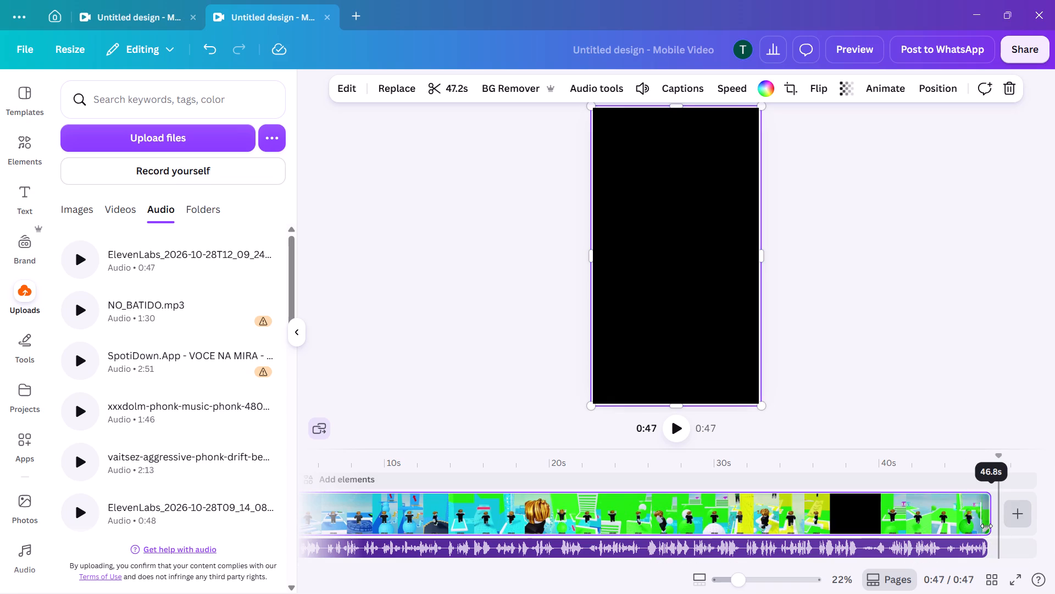
drag(986, 526, 982, 522)
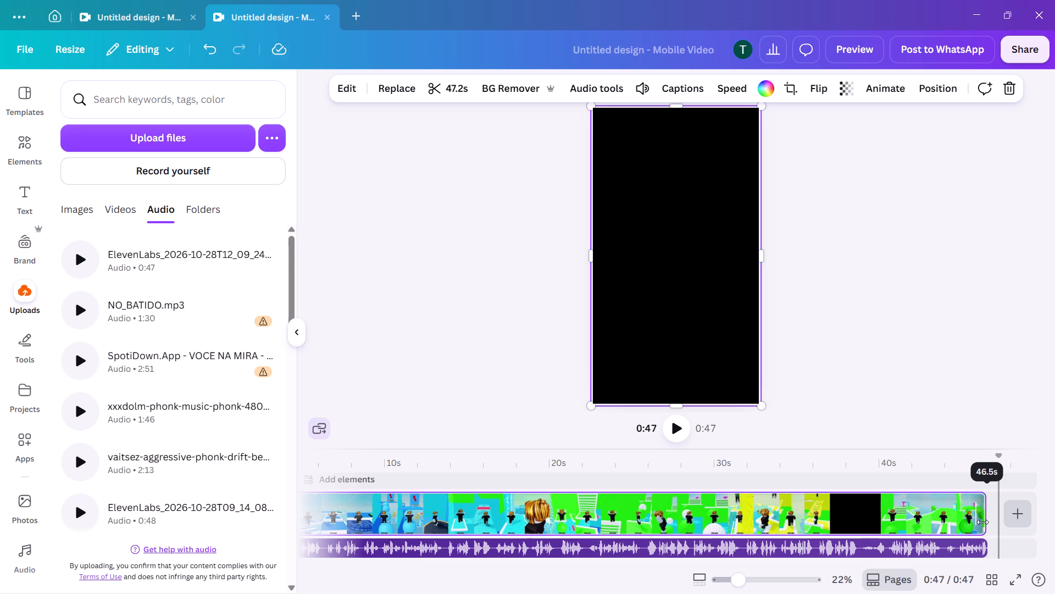
drag(982, 522, 980, 522)
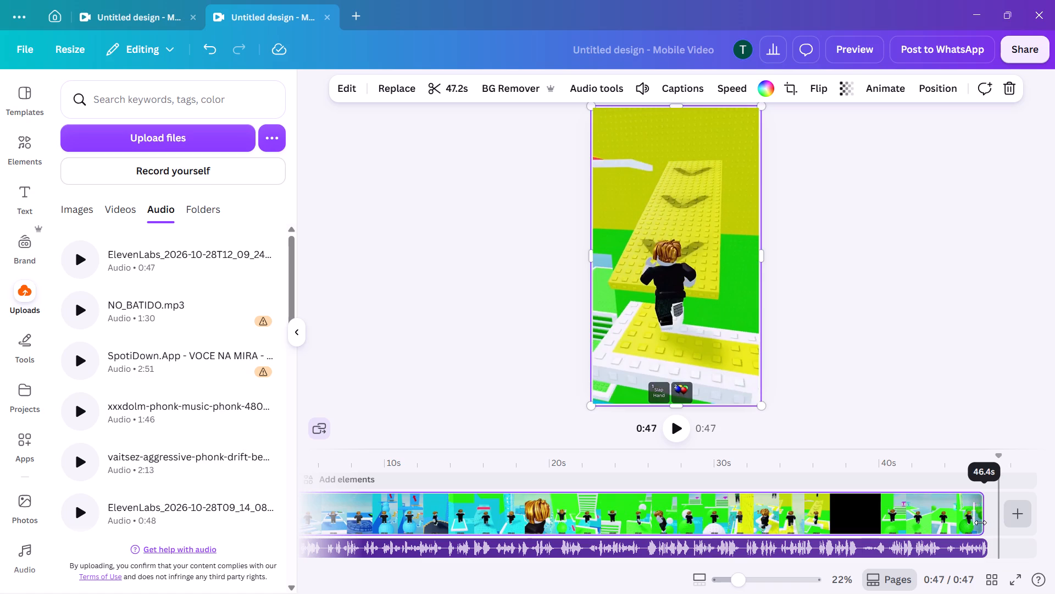
drag(980, 522, 979, 524)
click(977, 510)
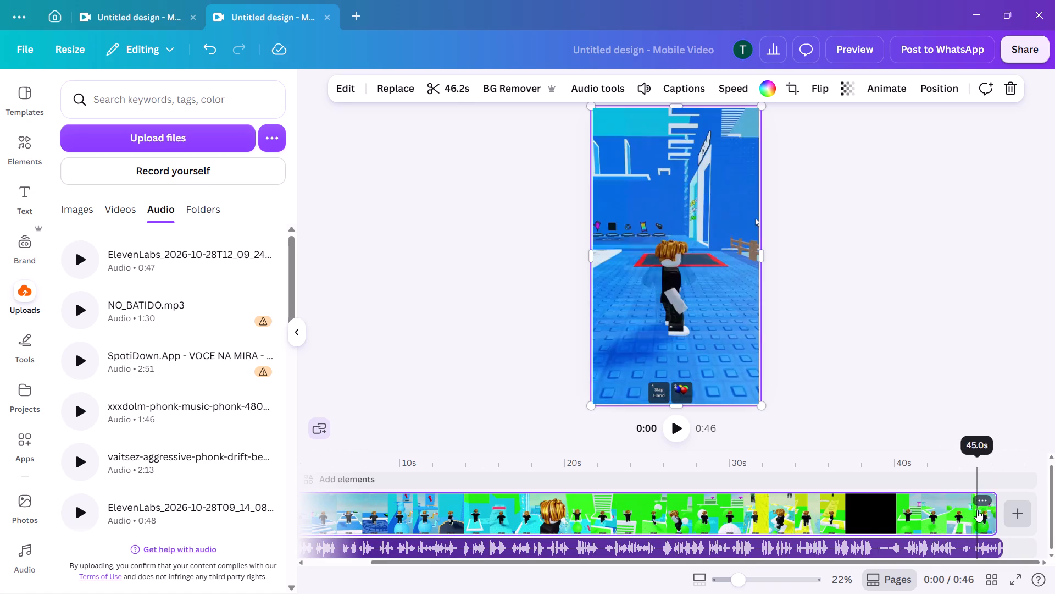
click(670, 425)
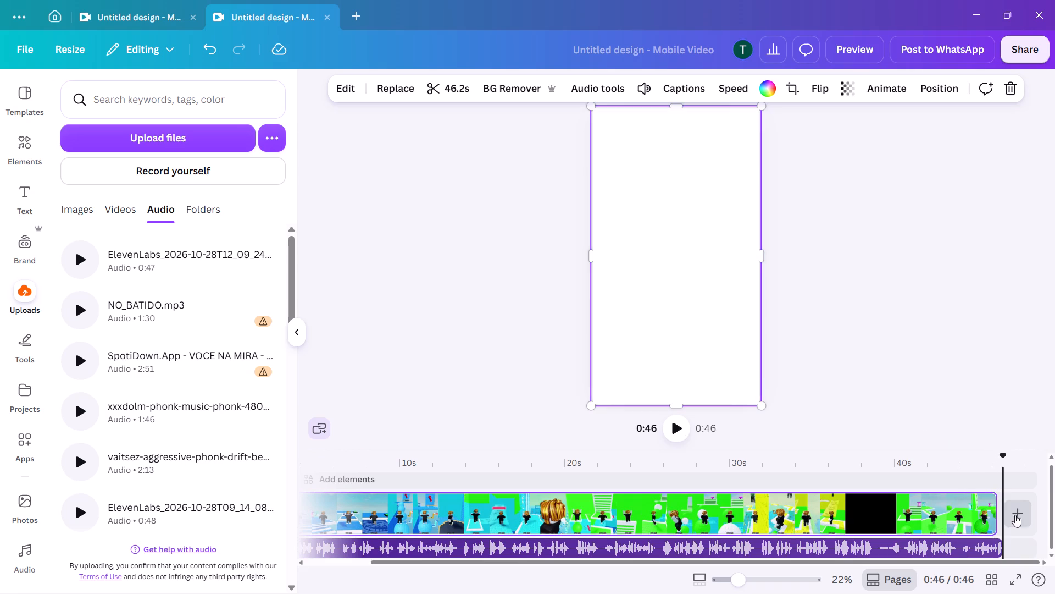
Trim the end of the voiceover clip to 46.2 s to match the video and play back the ending.
click(997, 546)
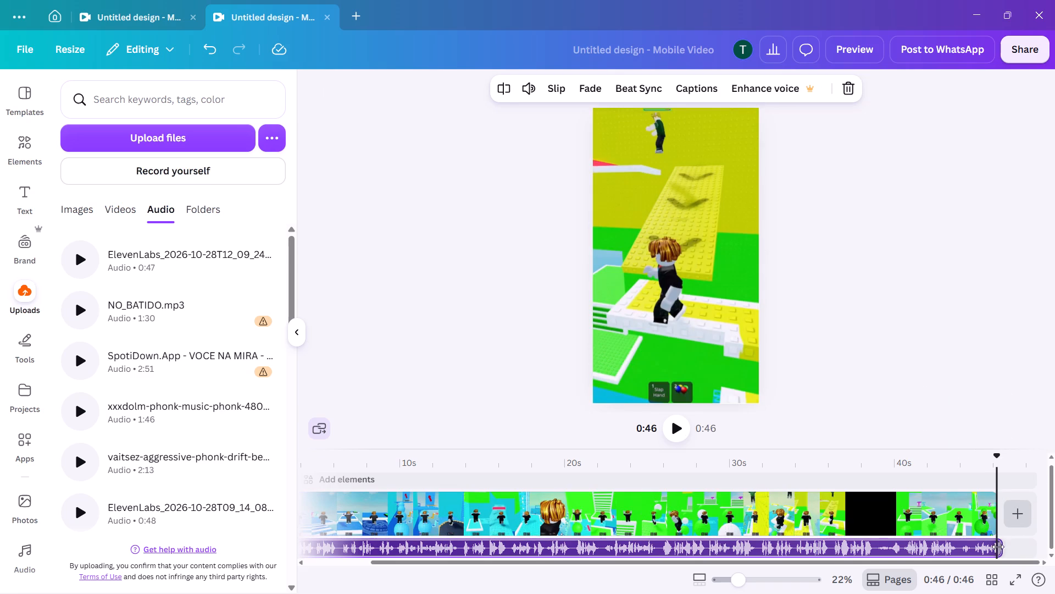
click(1001, 547)
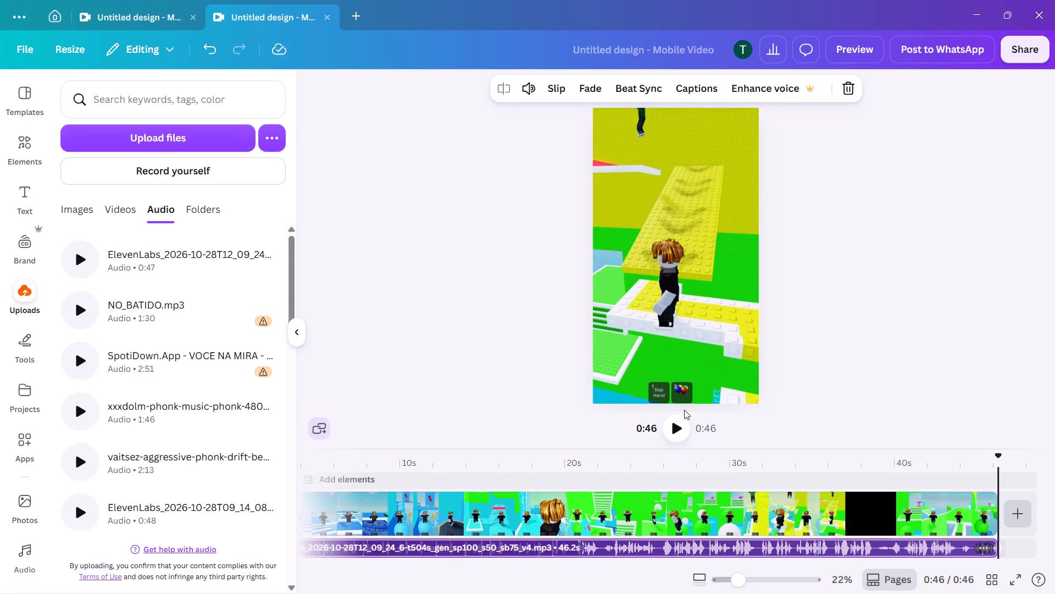
click(975, 525)
click(685, 428)
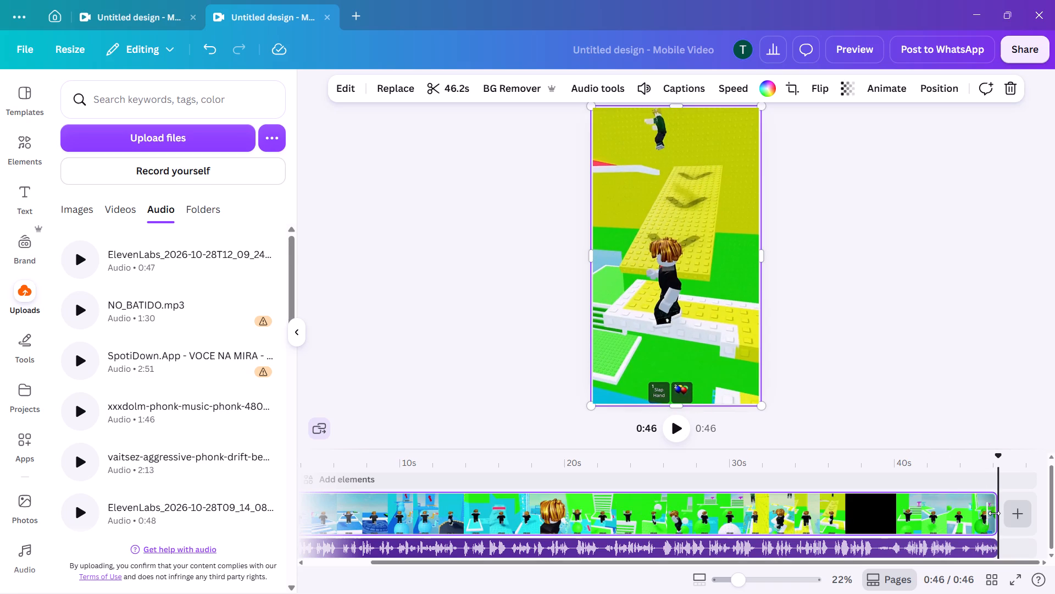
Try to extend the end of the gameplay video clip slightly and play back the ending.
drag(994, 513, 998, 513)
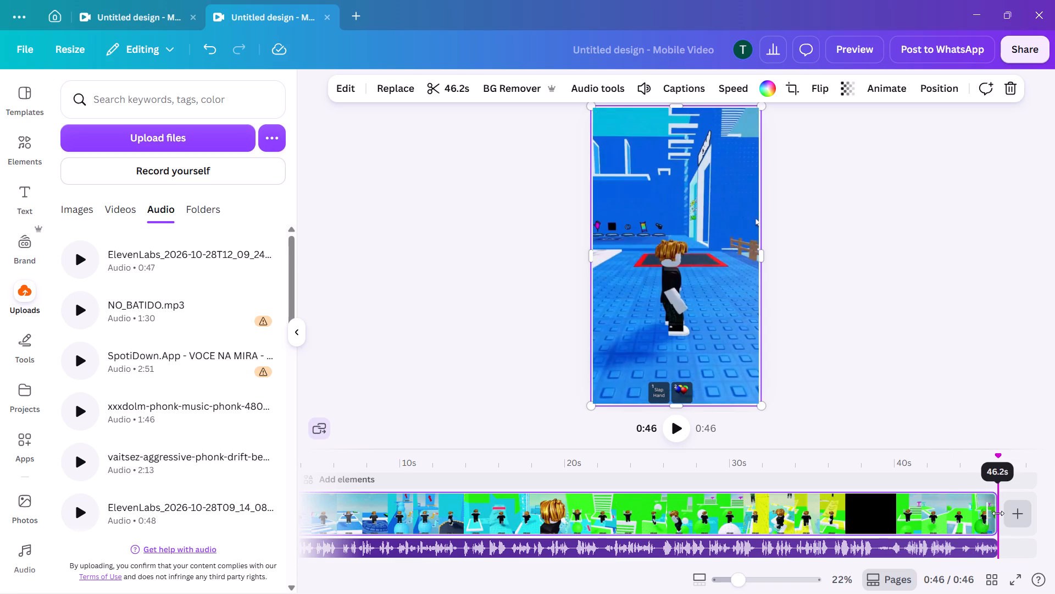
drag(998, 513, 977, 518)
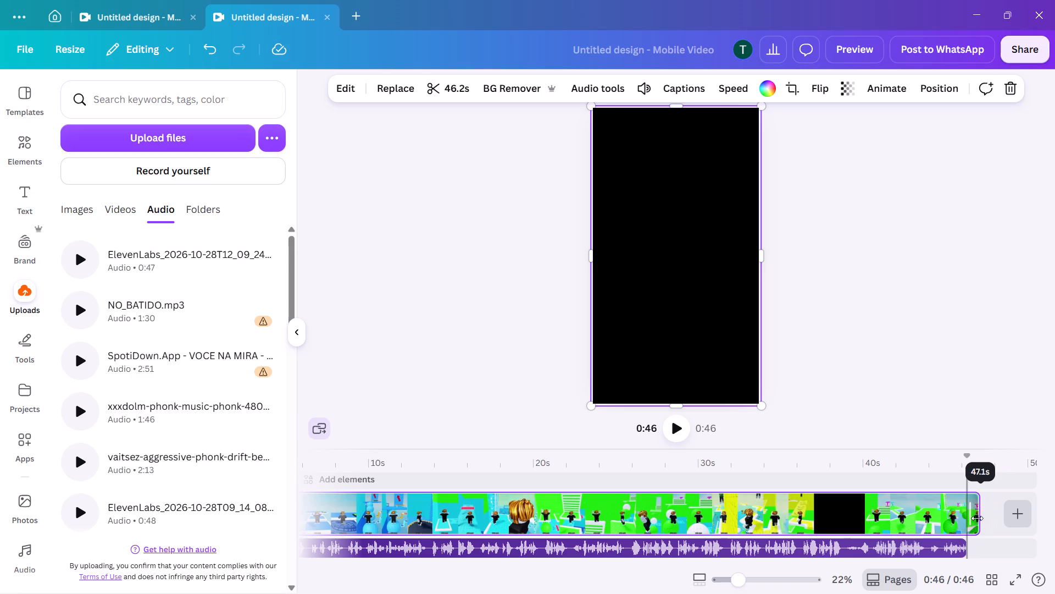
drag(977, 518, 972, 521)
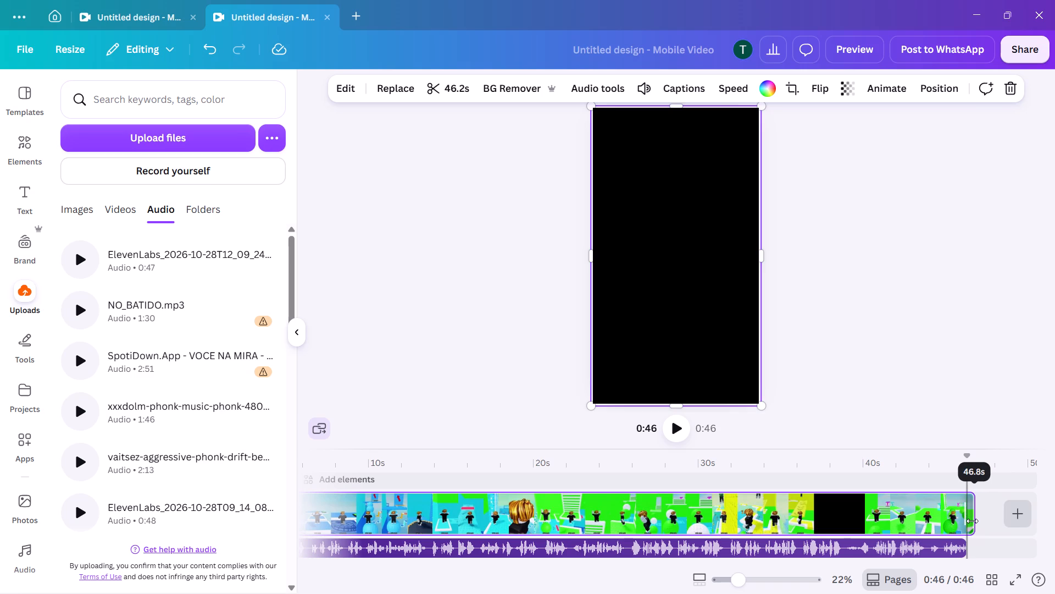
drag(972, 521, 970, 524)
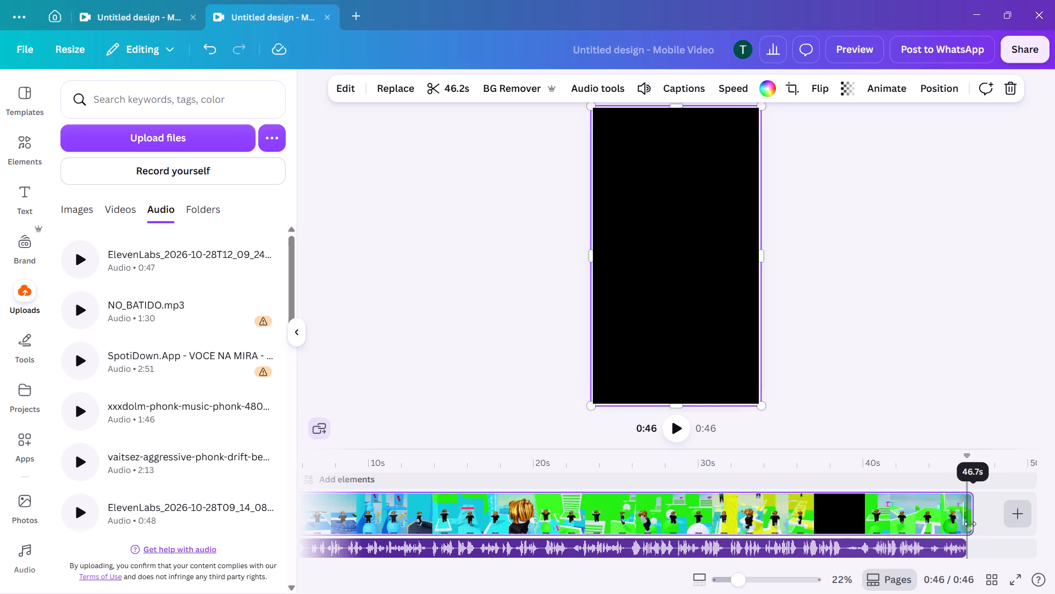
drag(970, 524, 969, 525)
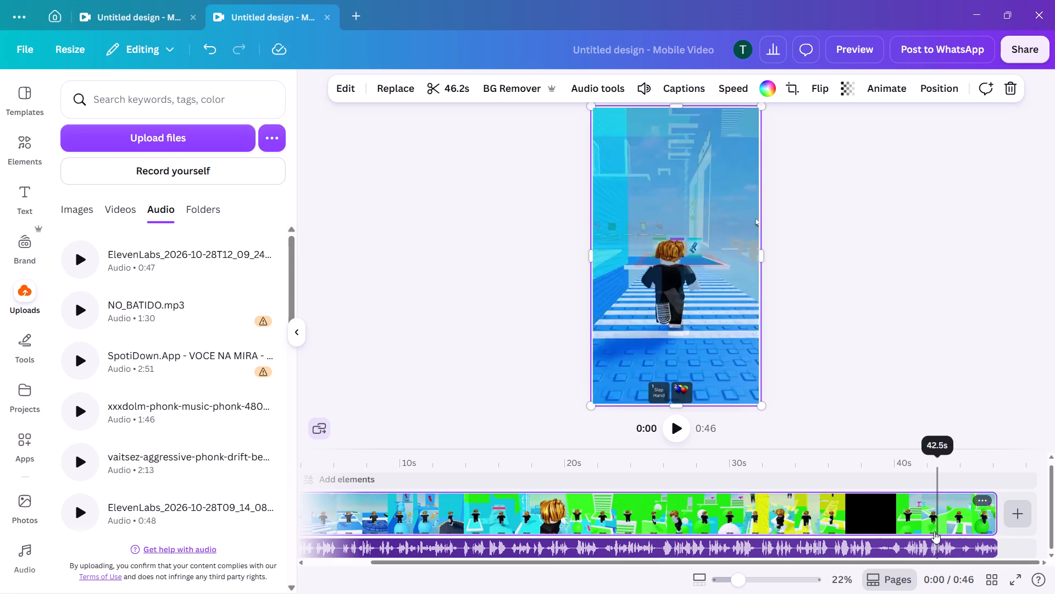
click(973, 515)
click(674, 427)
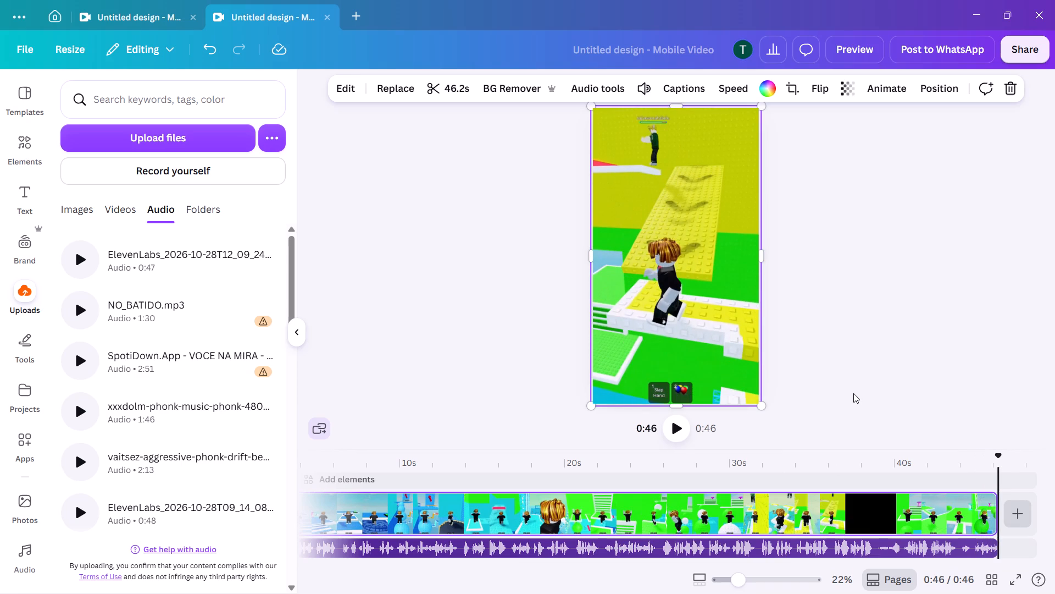
Trim the end of the voiceover clip to about 44.5 s.
click(990, 547)
drag(994, 548, 965, 555)
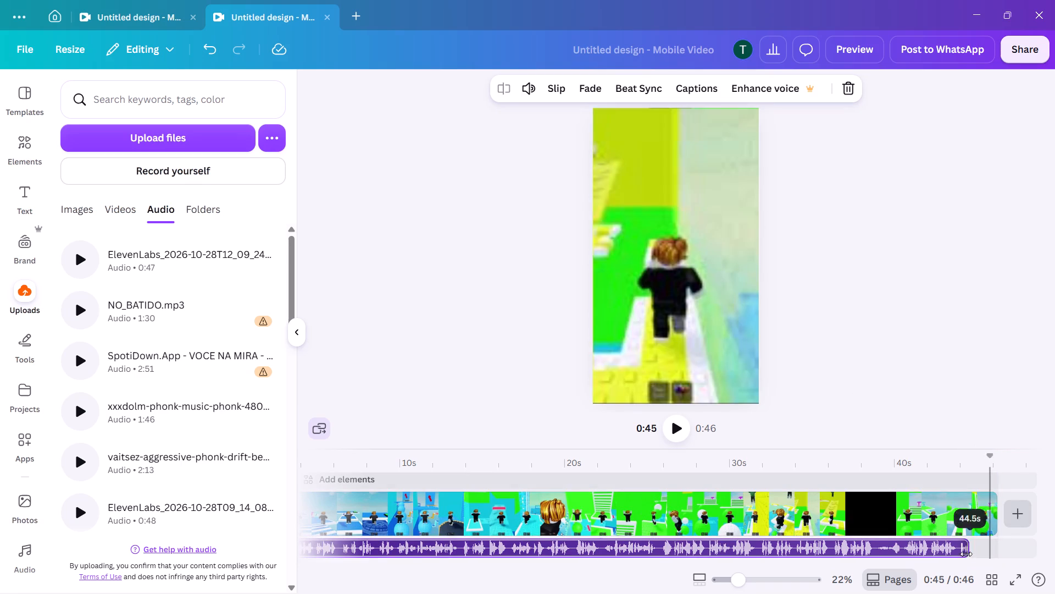
Set the gameplay video clip's length to 46.3 s by adjusting its end, and play back the ending.
click(986, 523)
drag(996, 519, 1003, 519)
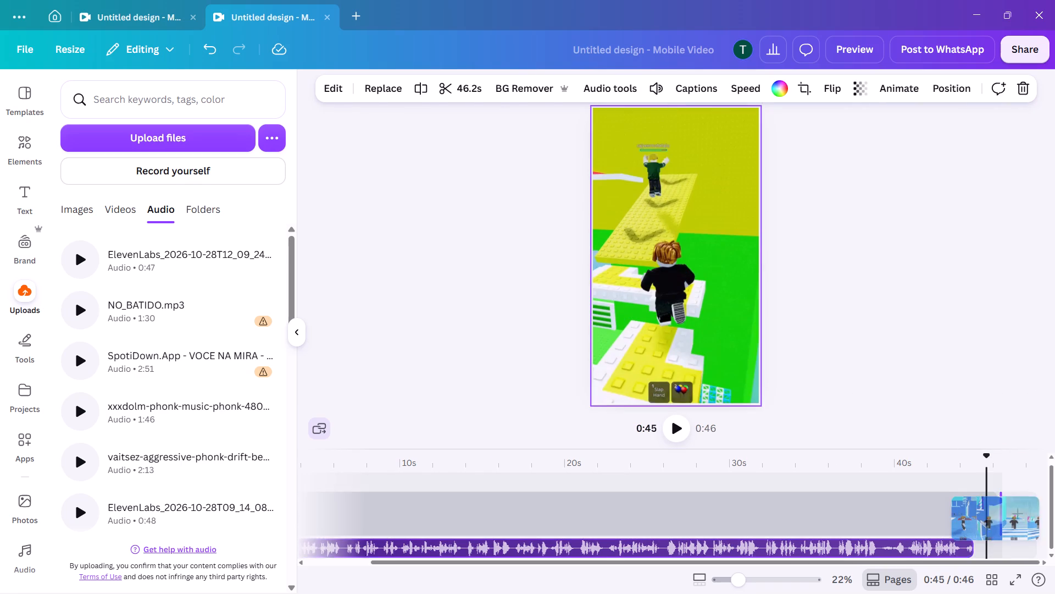
drag(1003, 519, 957, 511)
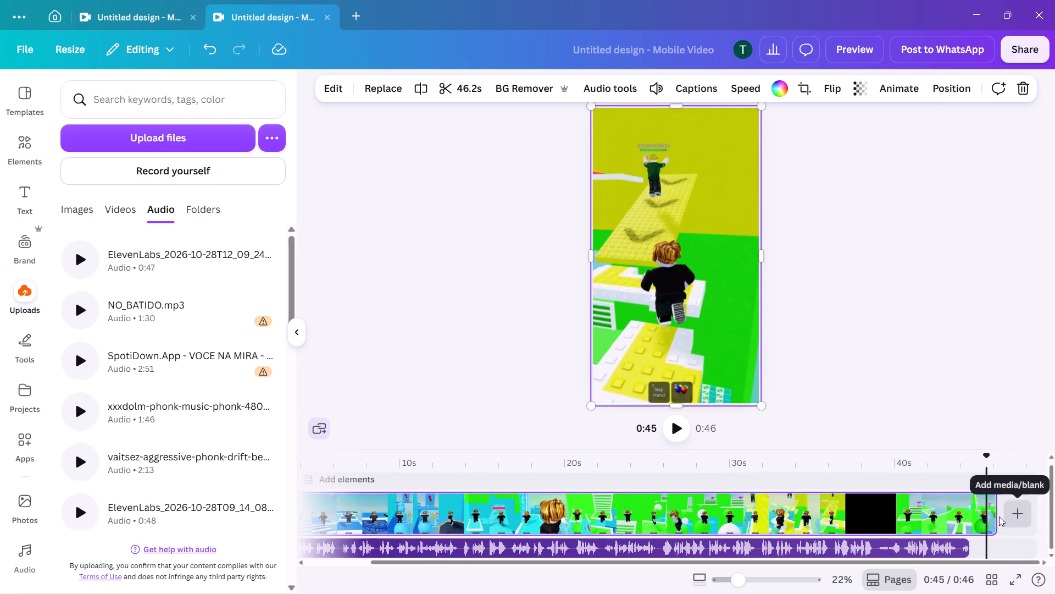
drag(992, 516, 986, 518)
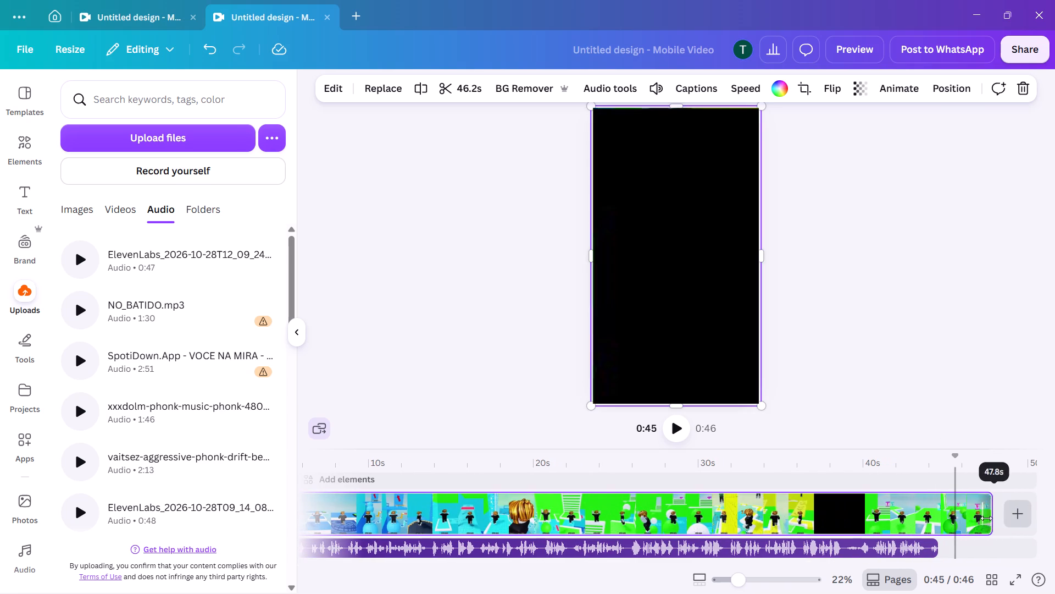
drag(986, 518, 959, 526)
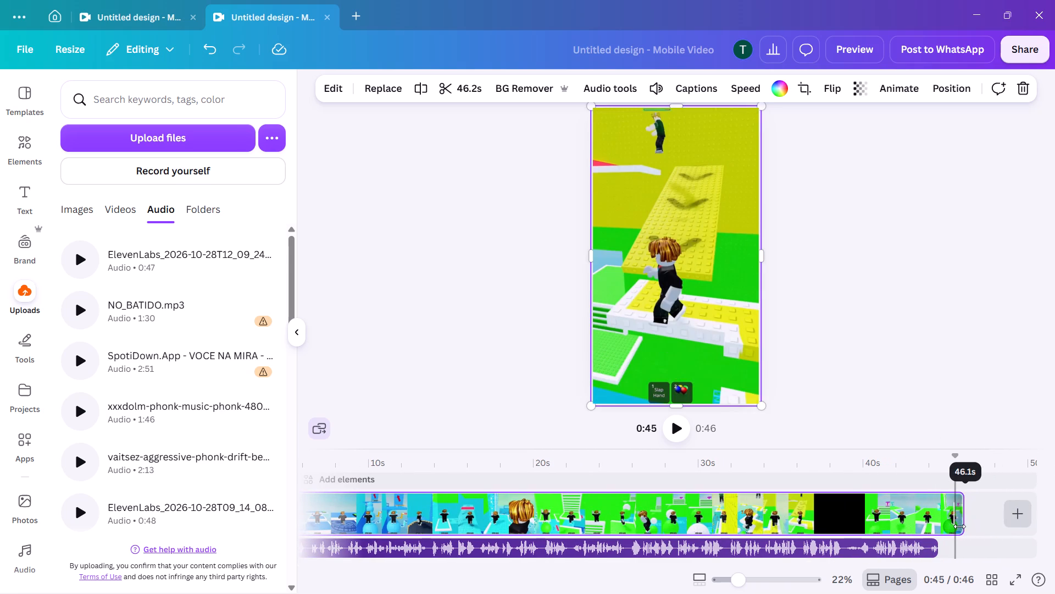
drag(959, 526, 961, 526)
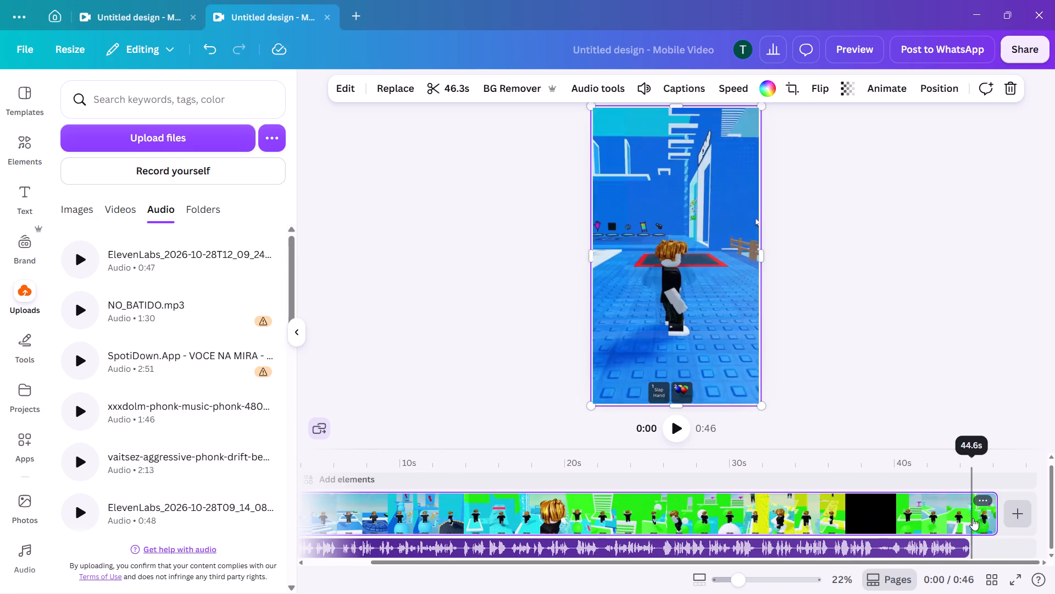
click(973, 518)
click(685, 431)
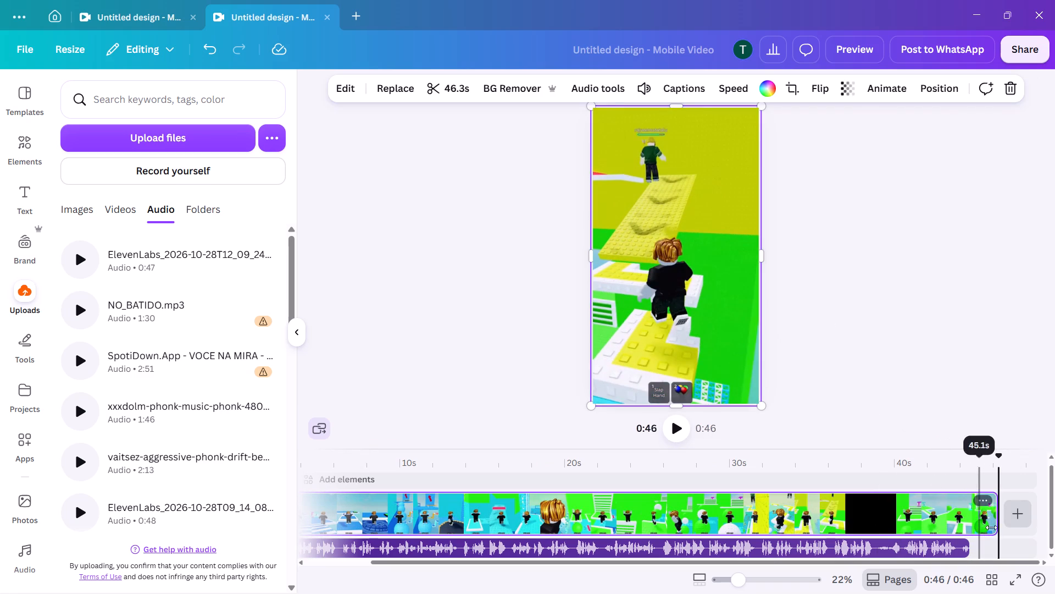
Set the gameplay video clip's length to 46.4 s by adjusting its end, playing back the ending to check the cut.
click(675, 423)
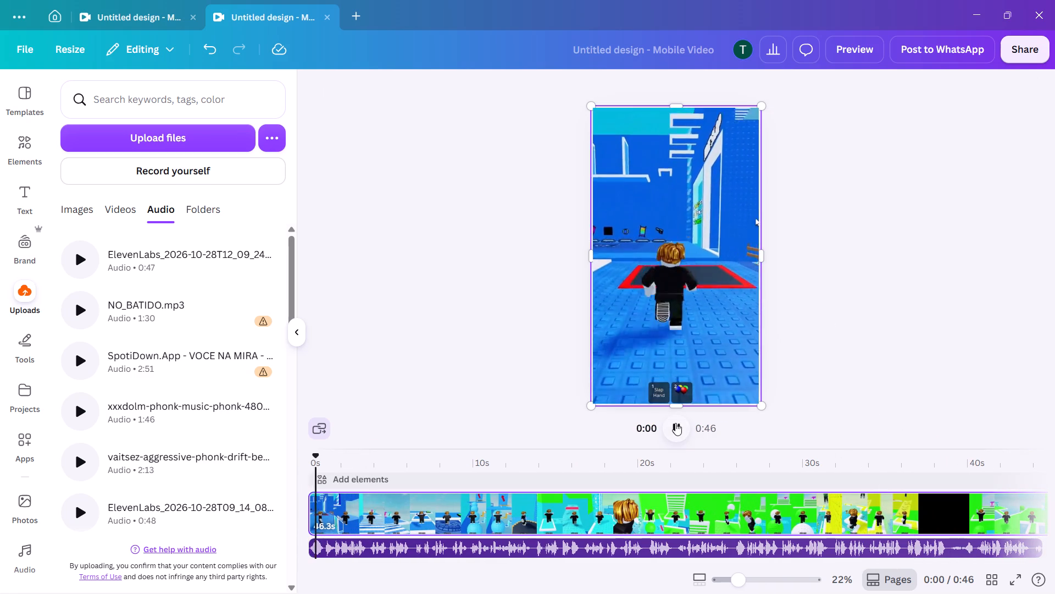
click(967, 480)
drag(970, 455, 987, 470)
click(680, 419)
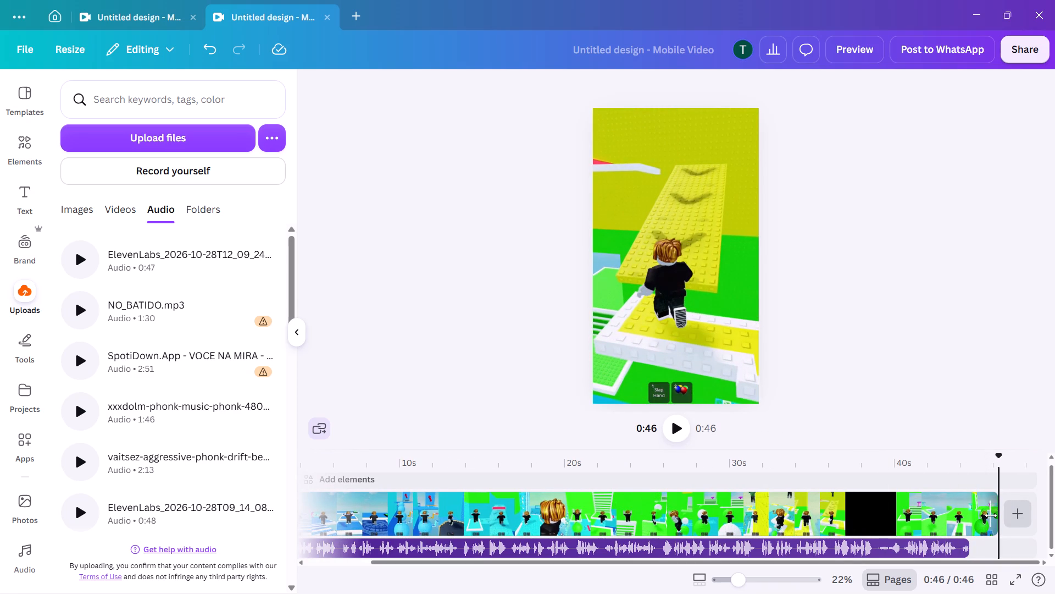
drag(996, 516, 989, 518)
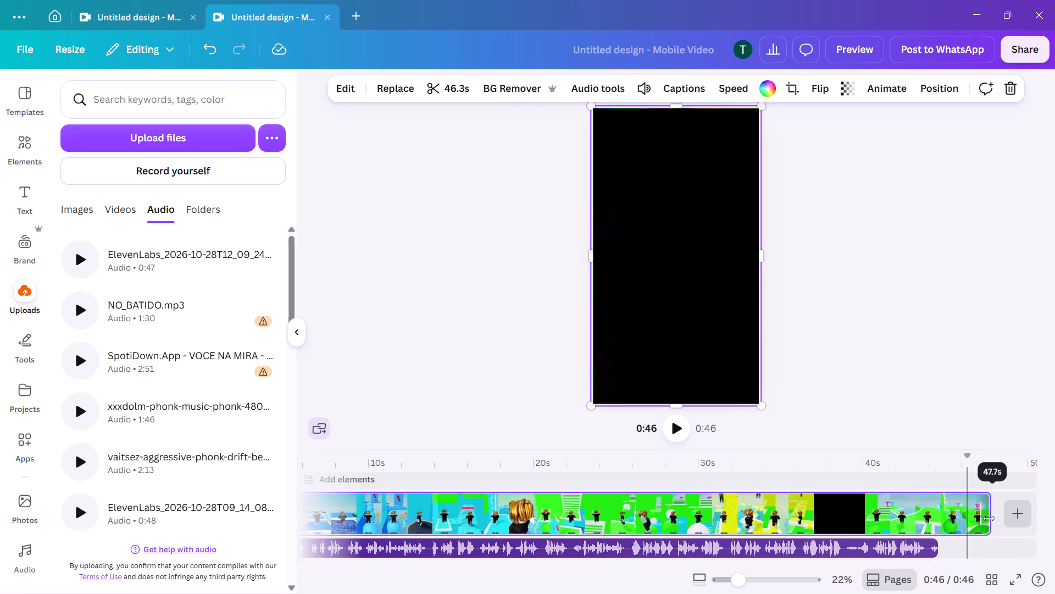
drag(989, 518, 976, 520)
click(971, 512)
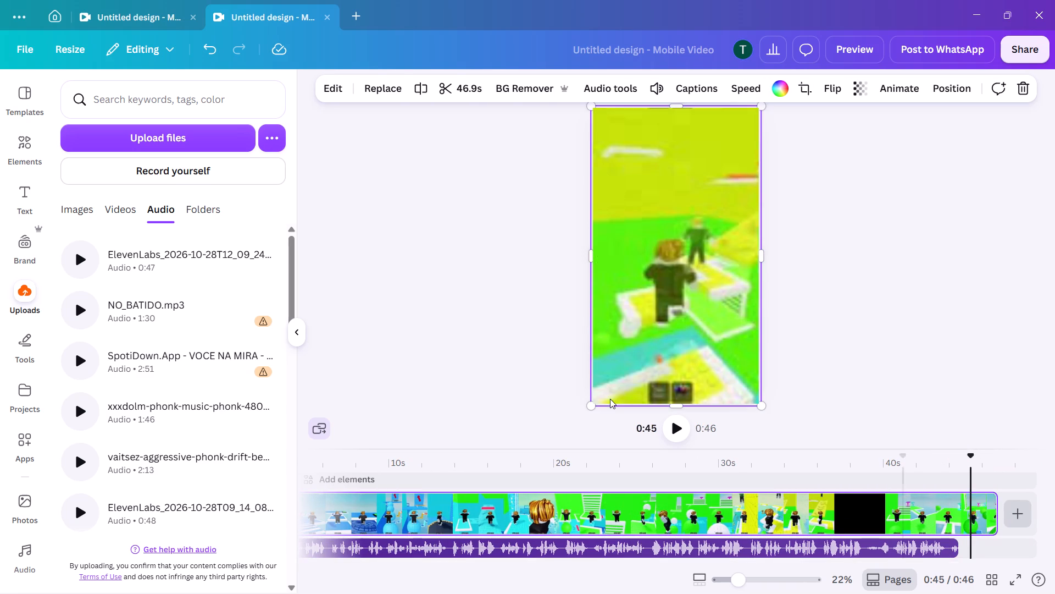
click(671, 425)
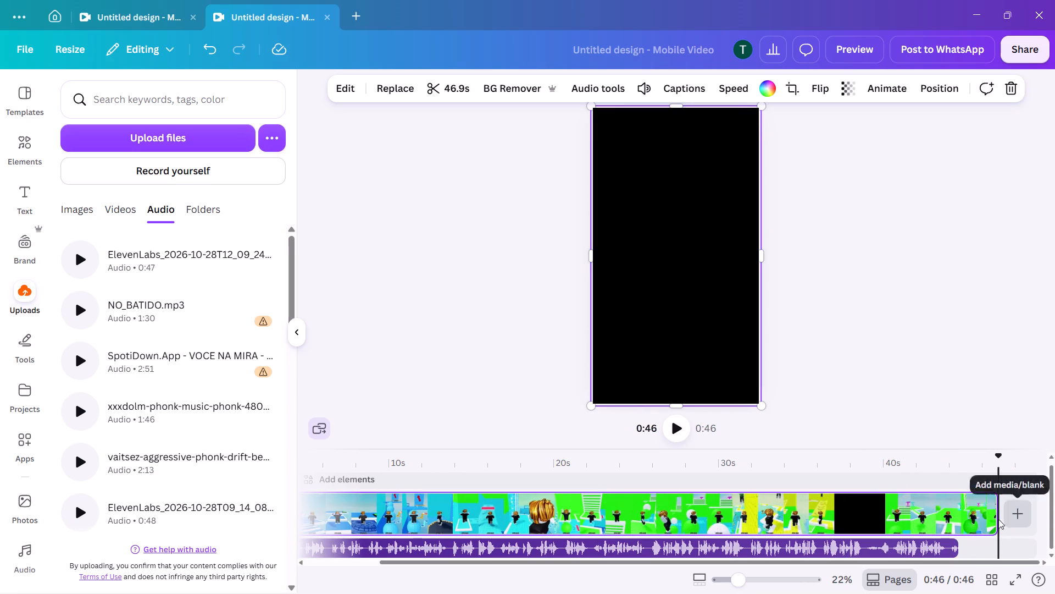
click(995, 515)
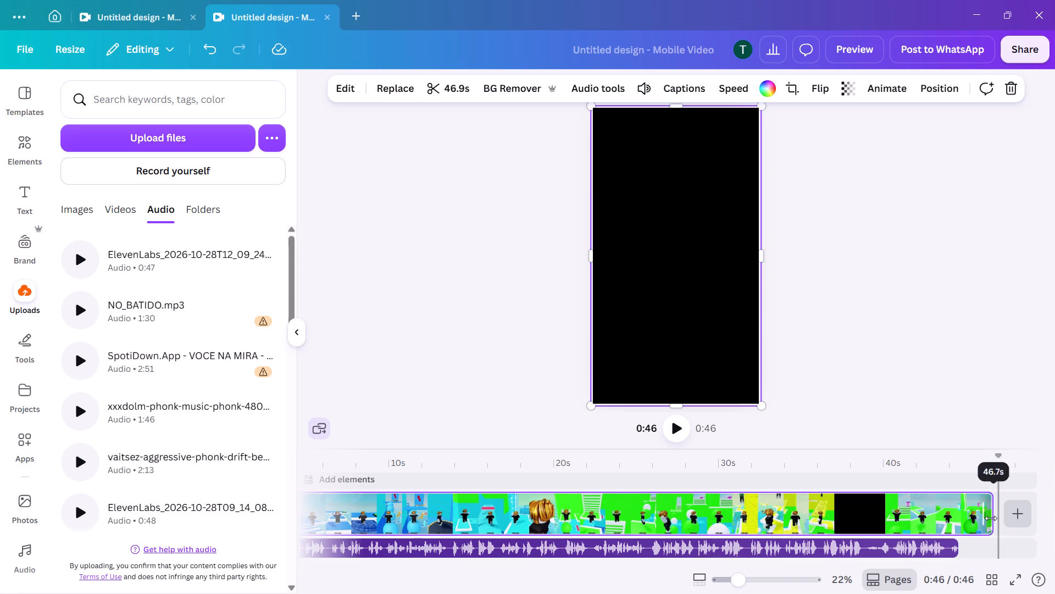
click(982, 515)
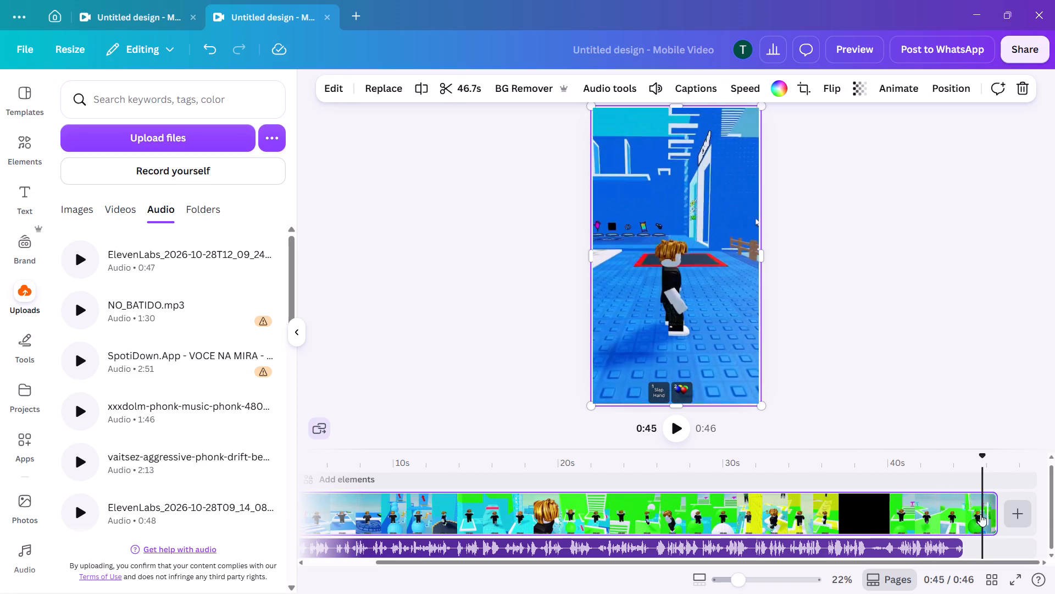
click(684, 430)
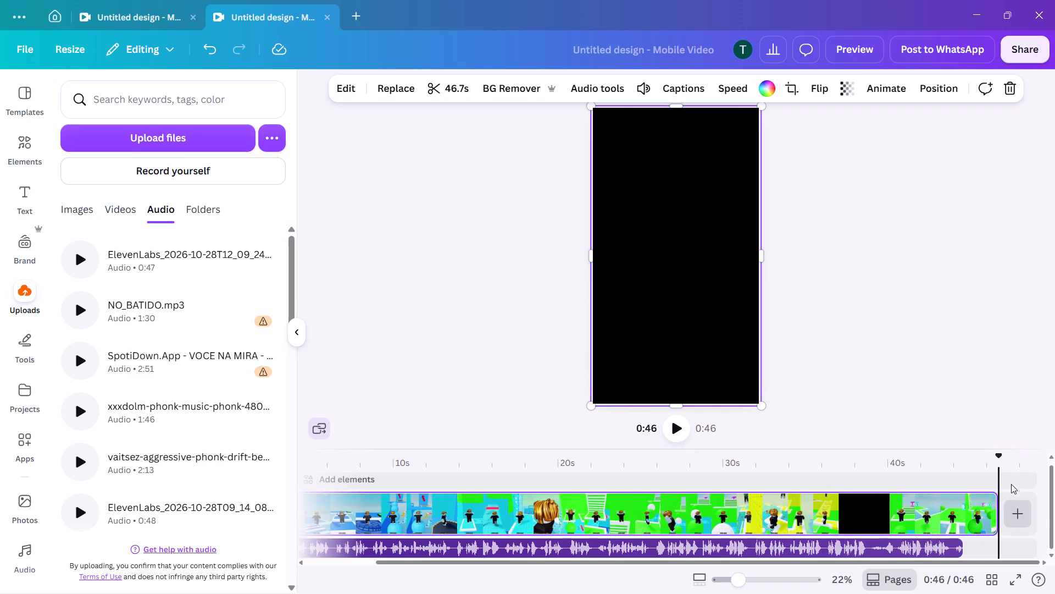
click(993, 515)
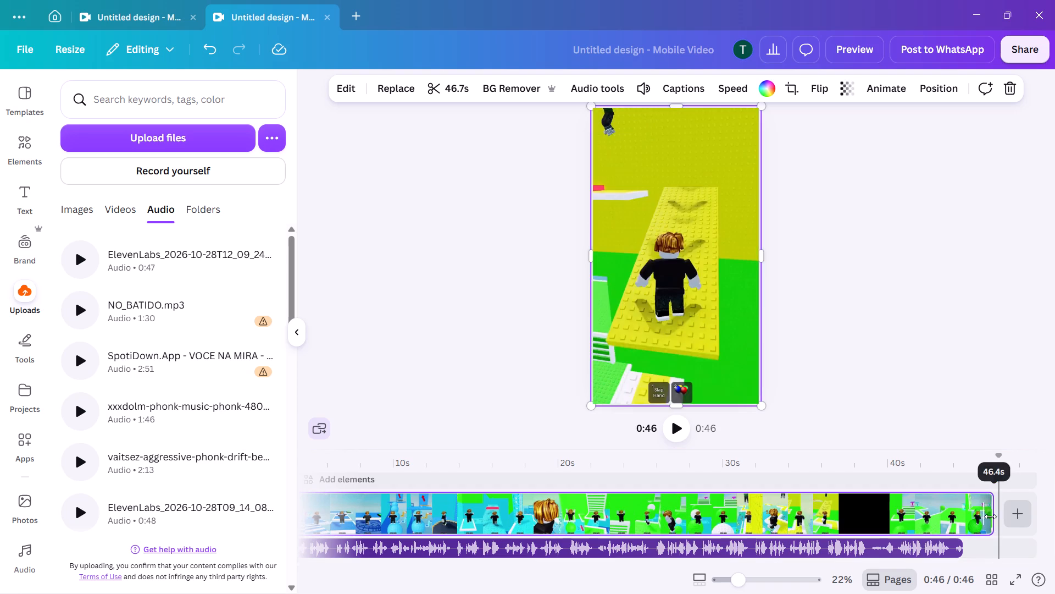
click(978, 519)
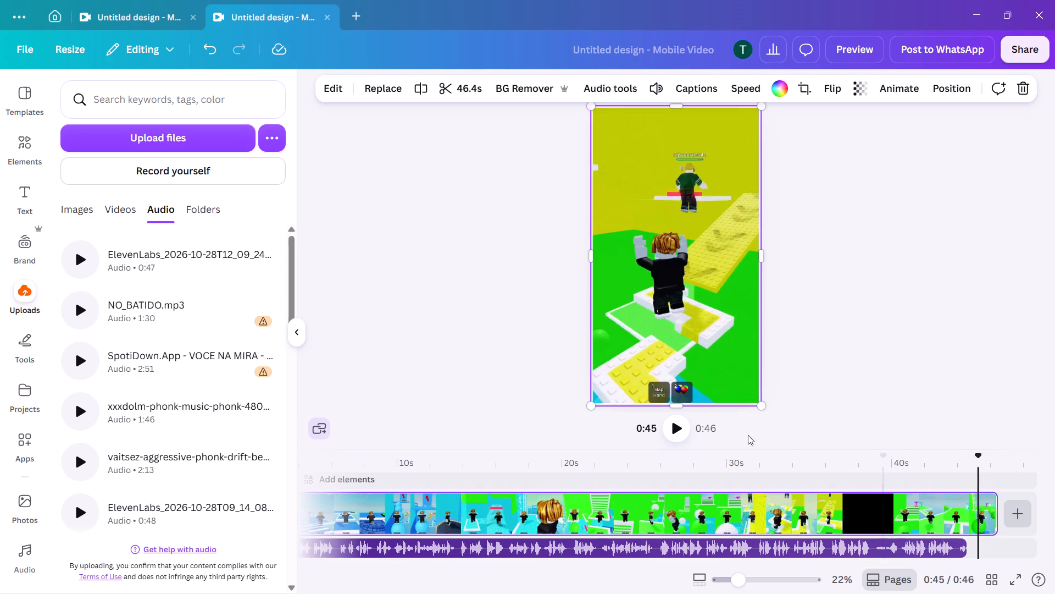
click(672, 429)
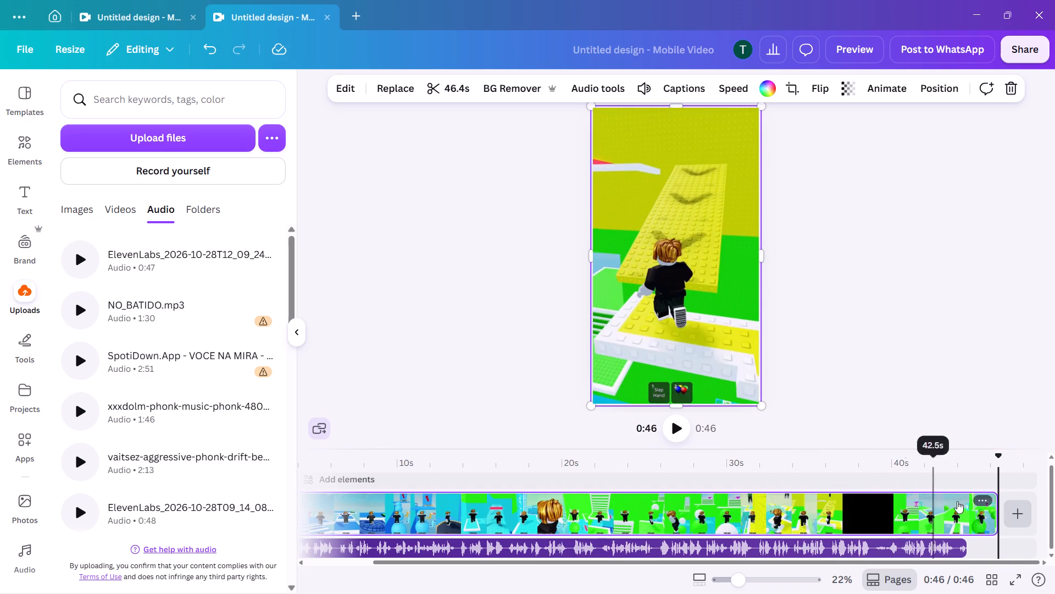
Extend the end of the voiceover clip to line up with the end of the gameplay video.
click(945, 543)
drag(963, 547, 986, 548)
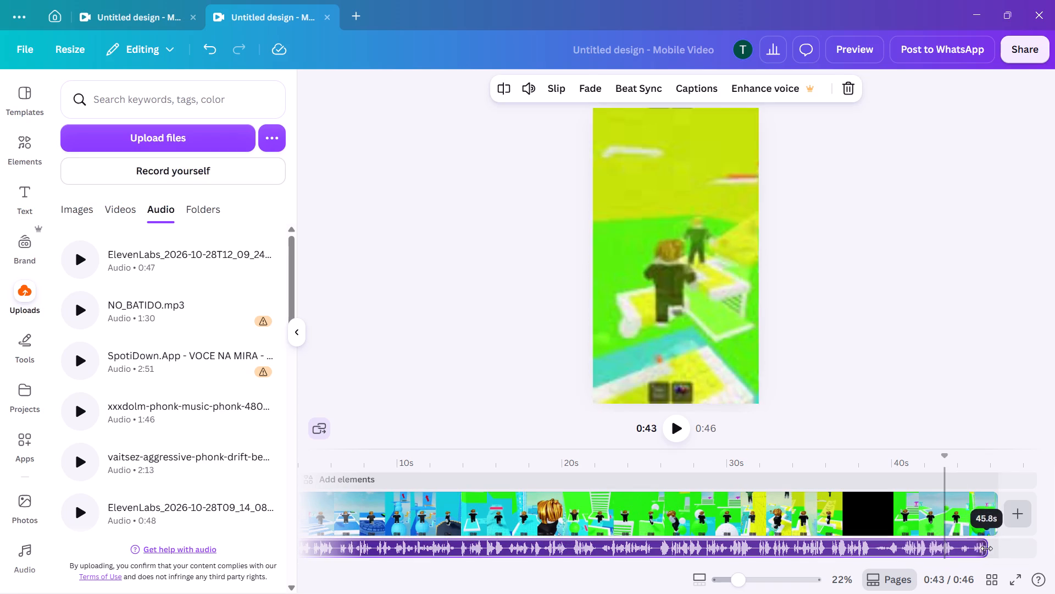
drag(986, 548, 991, 549)
Add the uploaded Roblox Addicts logo image at the start of the video.
click(707, 472)
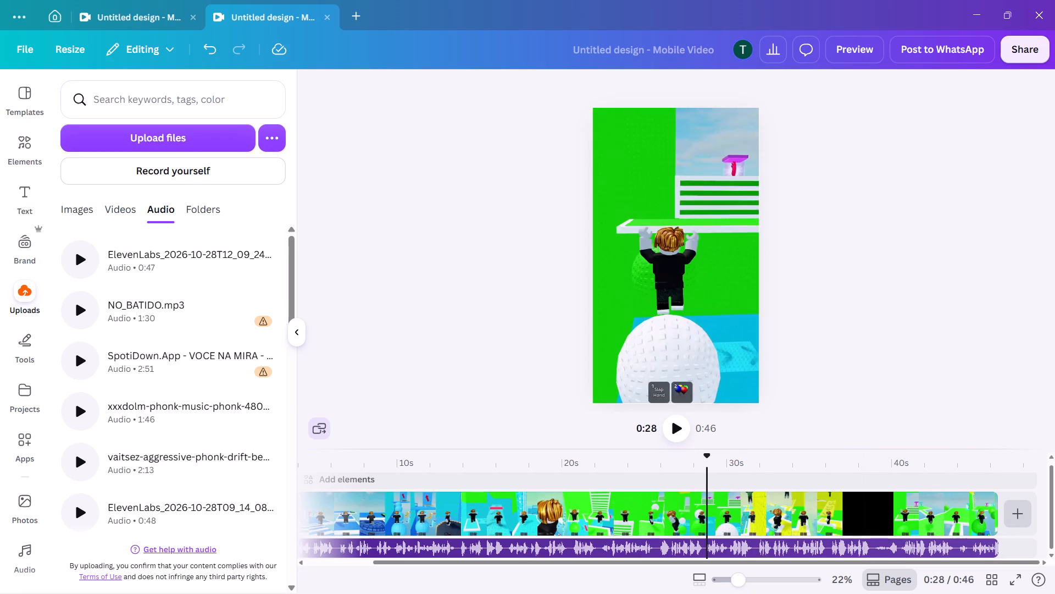
drag(708, 458, 273, 463)
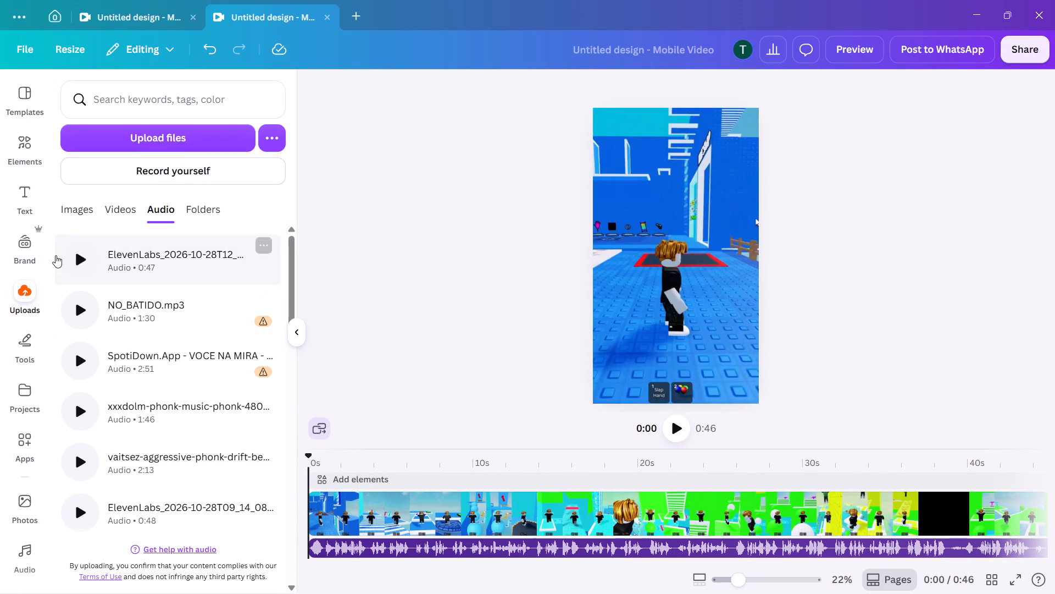
click(86, 210)
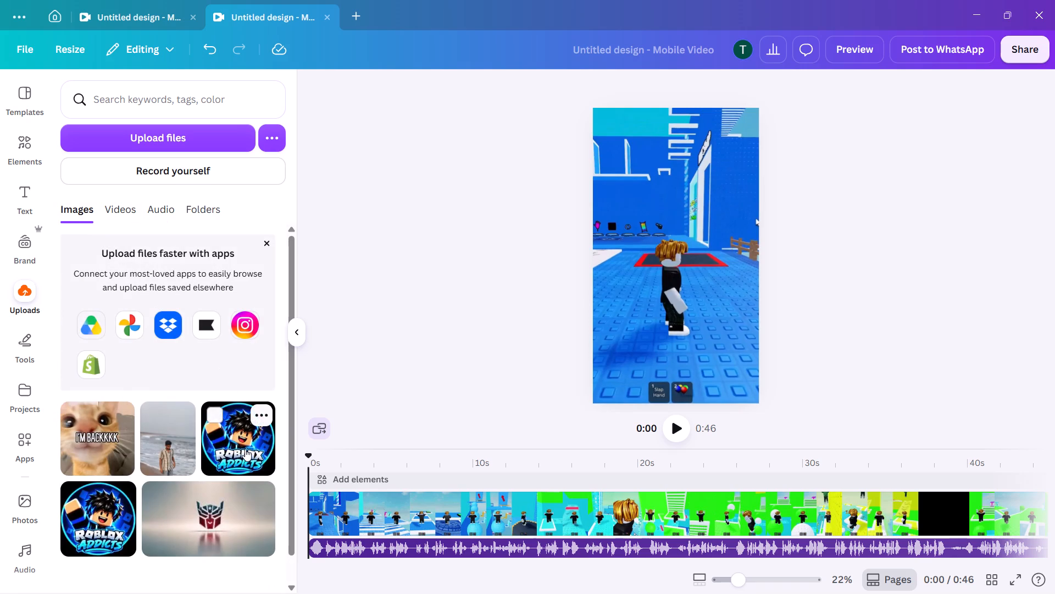
click(245, 449)
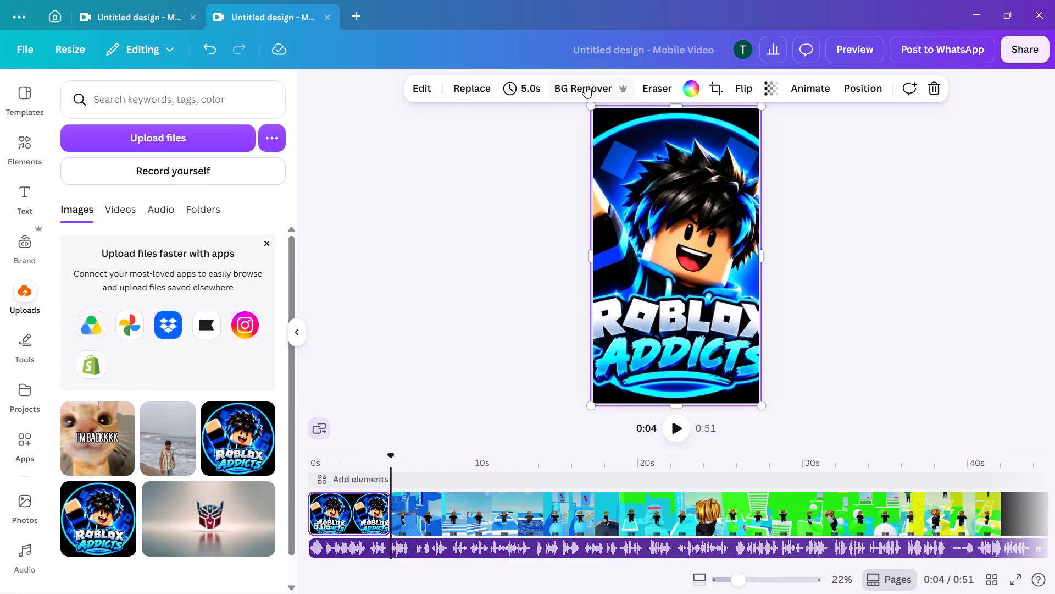
Shrink the logo image to about 775 high near the page's middle and widen its crop to show the whole circular logo.
drag(757, 405, 714, 343)
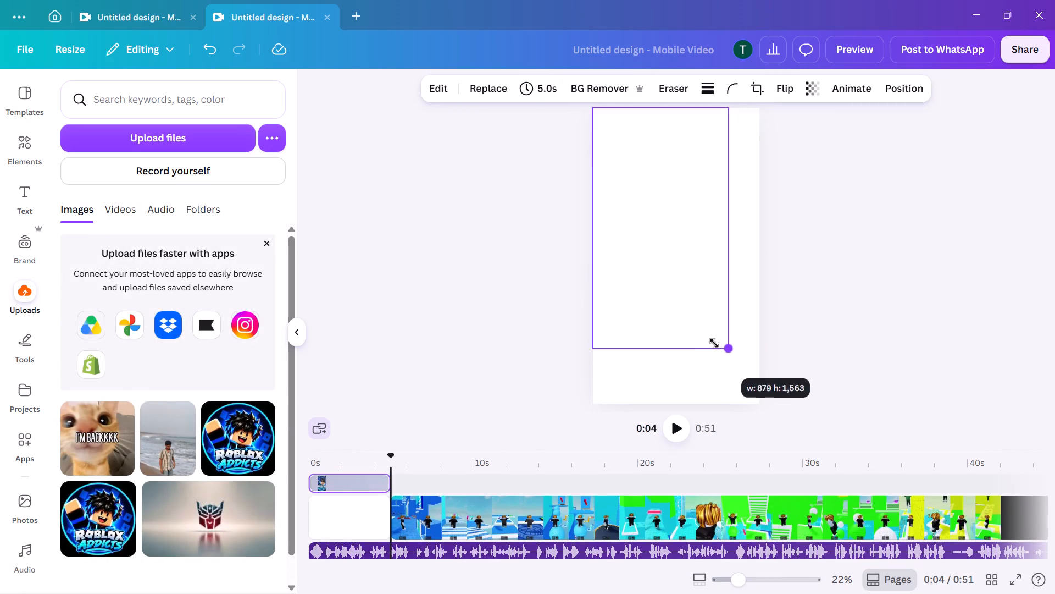
drag(714, 343, 697, 290)
drag(669, 246, 691, 287)
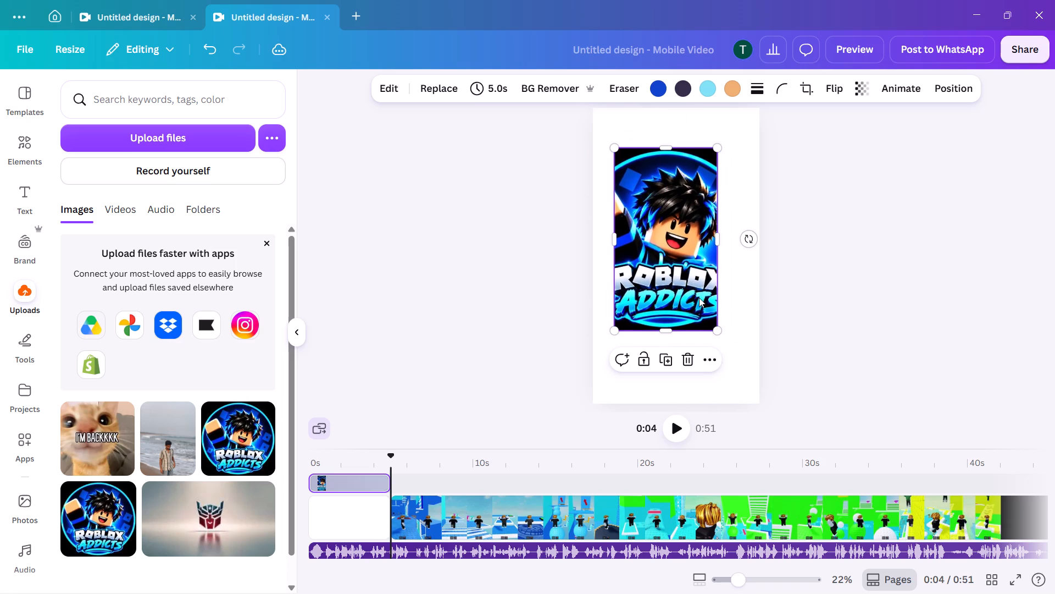
drag(717, 328, 686, 261)
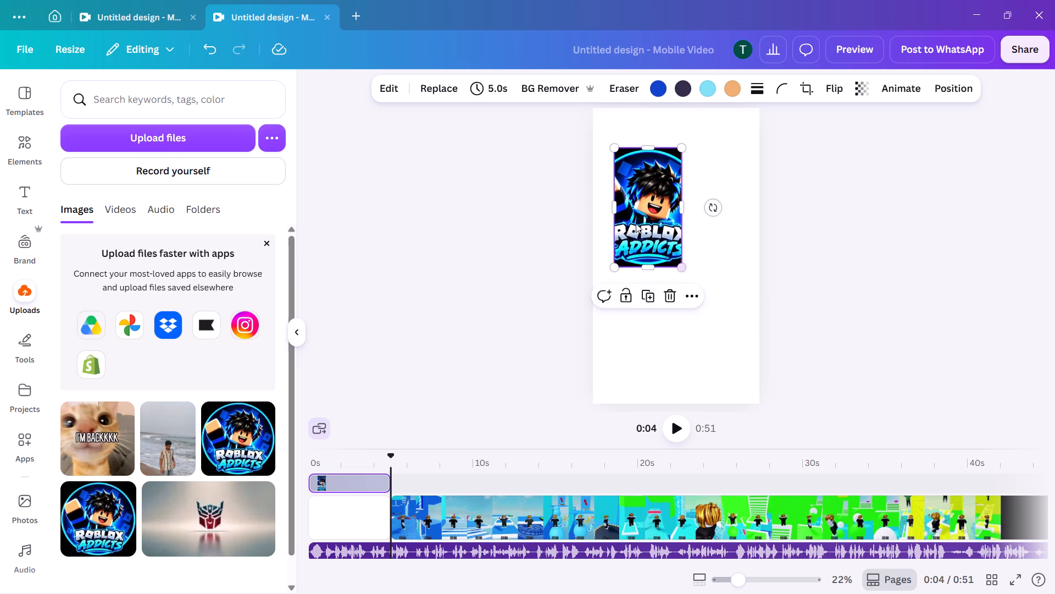
drag(636, 223, 665, 296)
drag(710, 284, 730, 283)
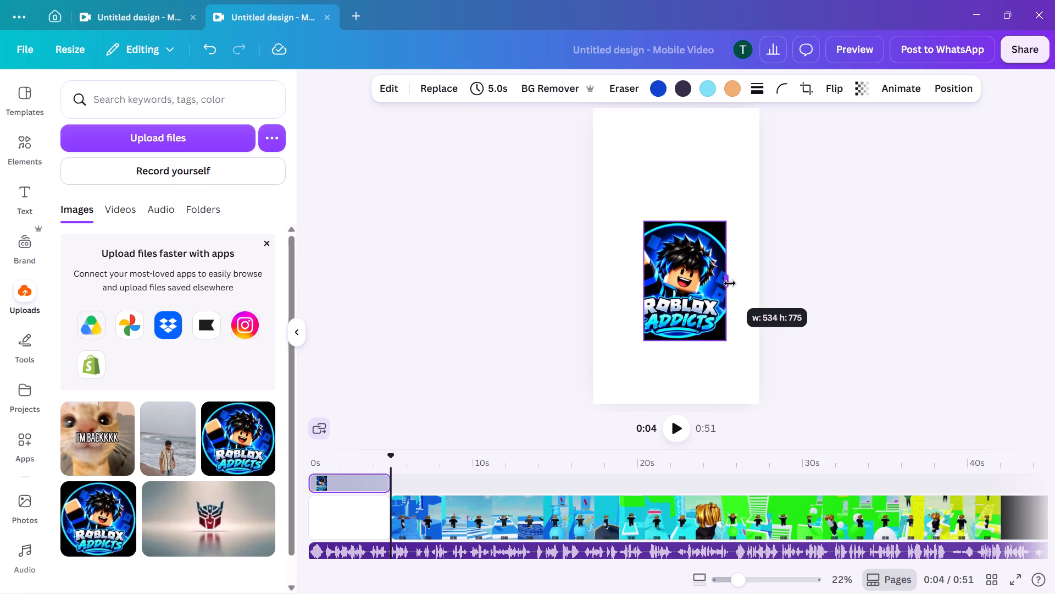
drag(730, 283, 735, 287)
drag(646, 286, 634, 290)
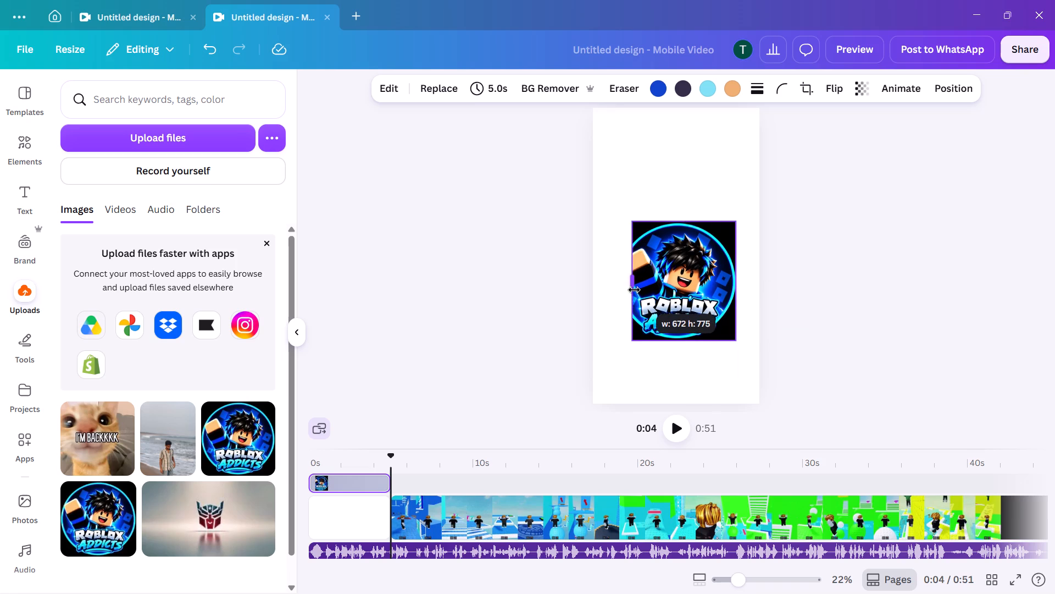
drag(634, 290, 619, 293)
Remove the background from the Roblox Addicts logo image.
click(553, 95)
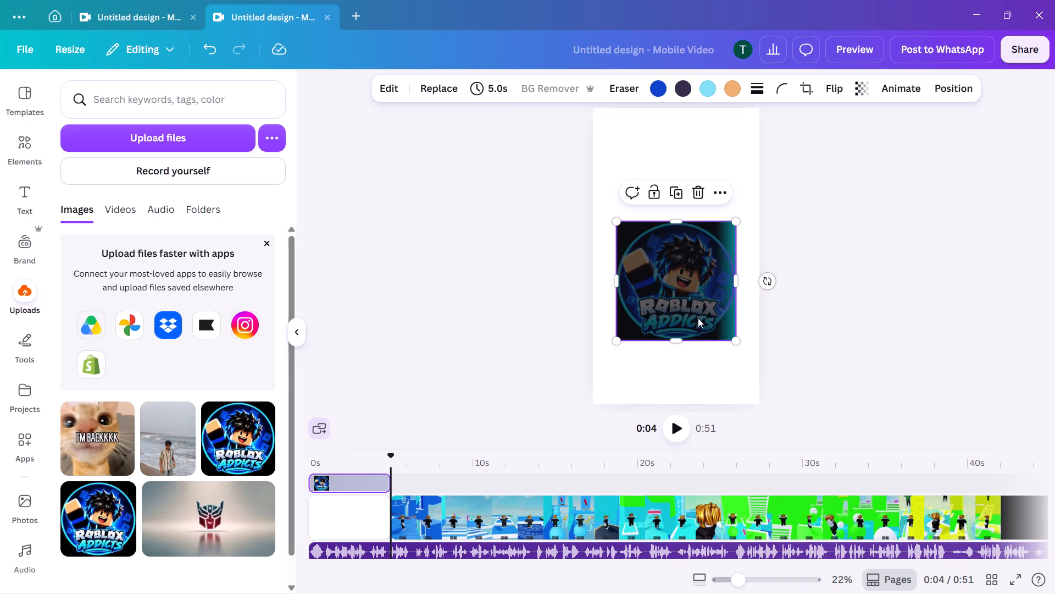
click(672, 301)
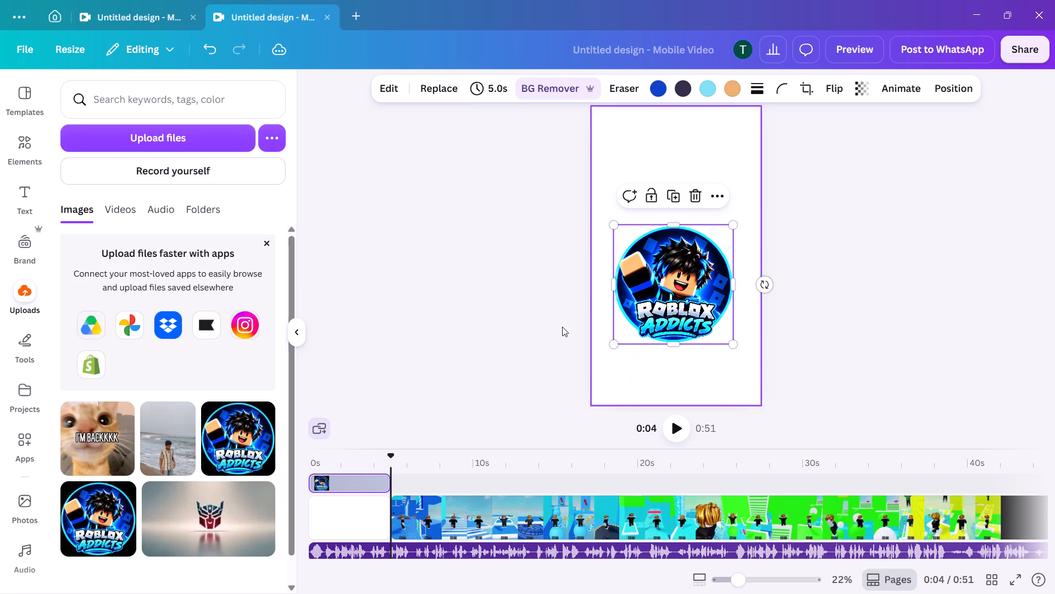
Move the logo's timeline clip from the start to the very end of the video, above the gameplay clip.
drag(367, 487, 446, 486)
click(358, 483)
drag(324, 483, 363, 483)
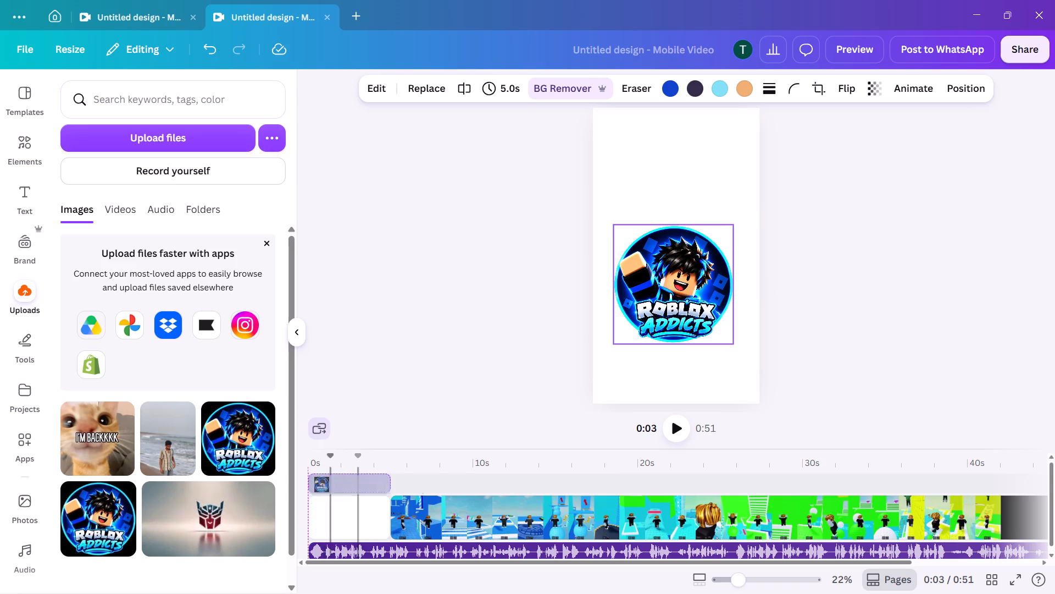
drag(363, 483, 808, 490)
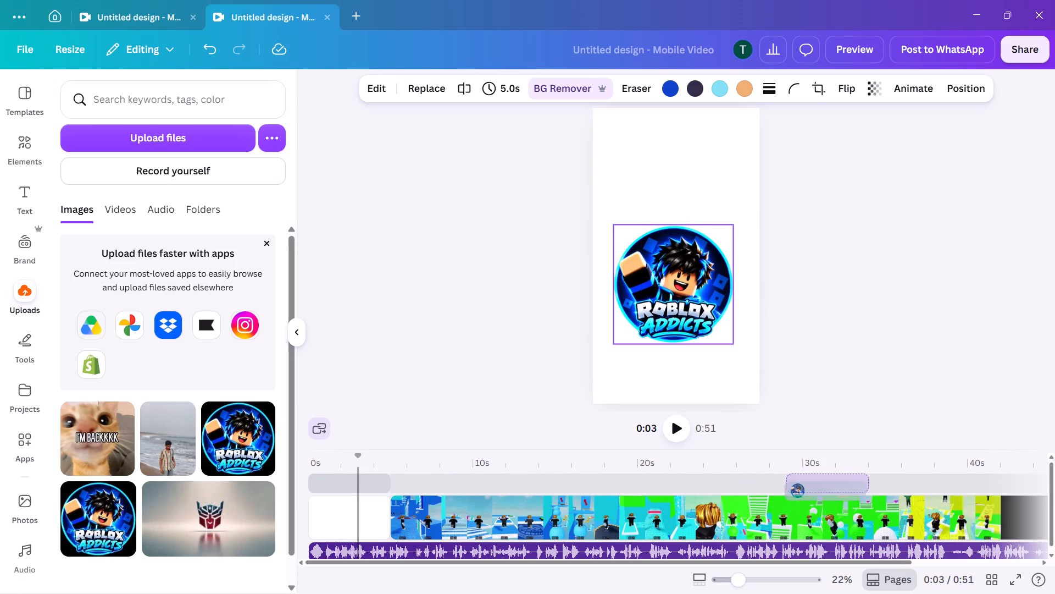
drag(808, 490, 952, 487)
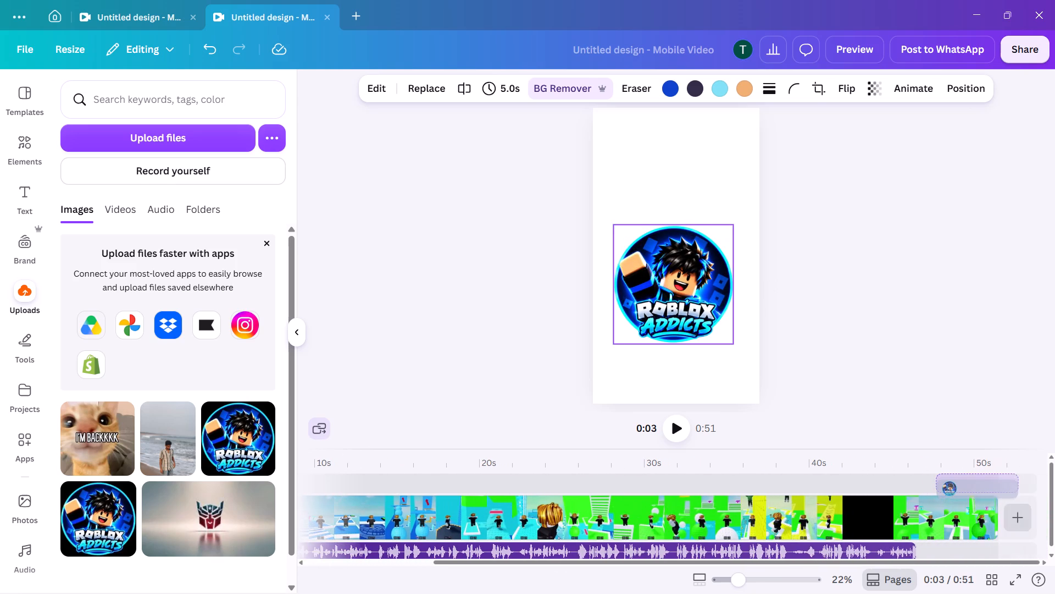
drag(952, 487, 933, 487)
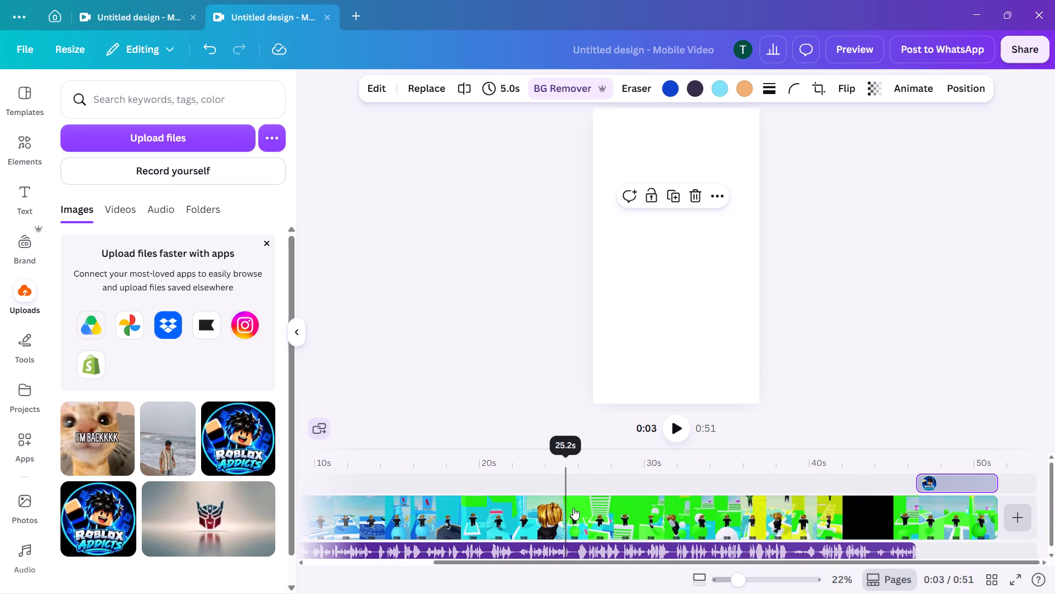
Delete the blank 5.0 s page at the start of the video.
drag(585, 509, 457, 517)
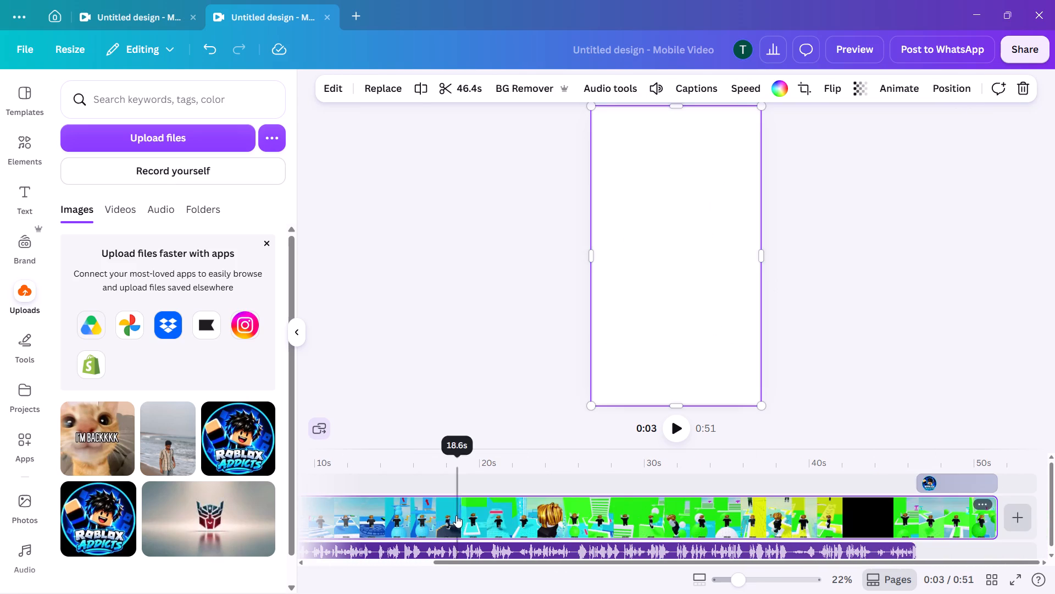
click(689, 499)
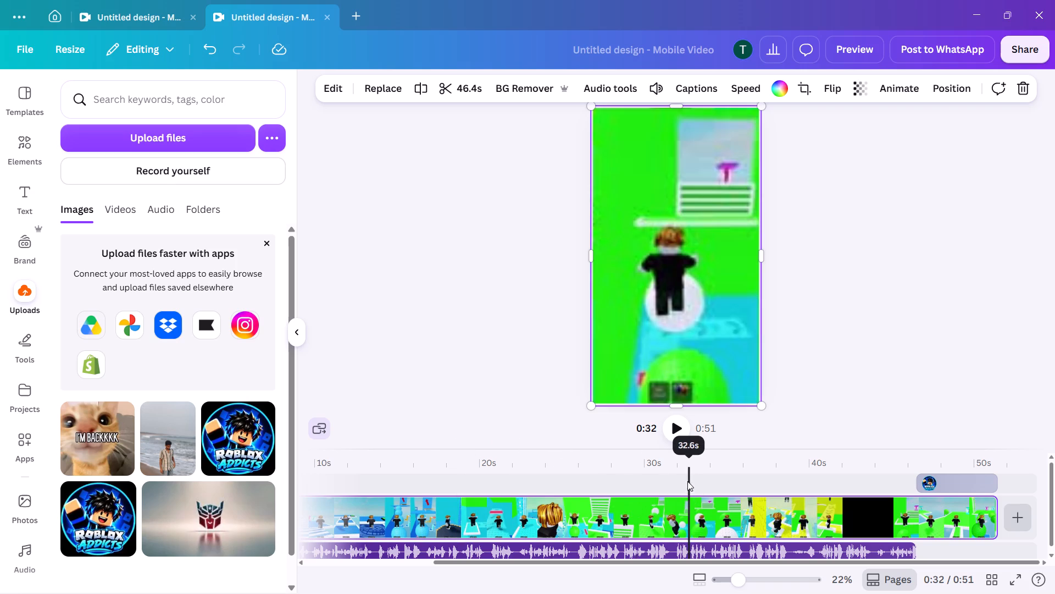
drag(688, 459, 352, 459)
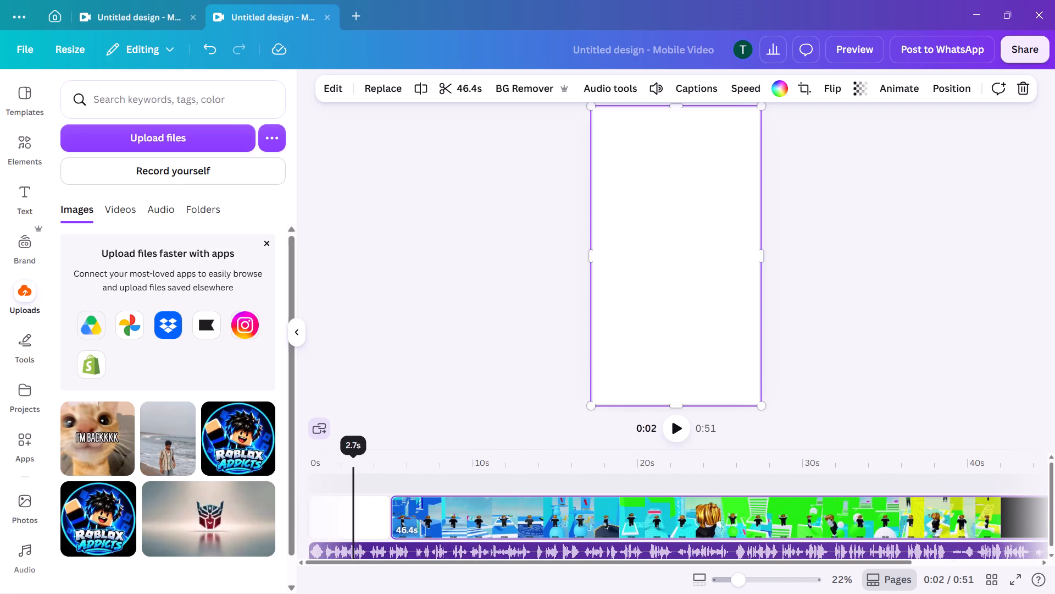
drag(352, 459, 335, 462)
click(373, 520)
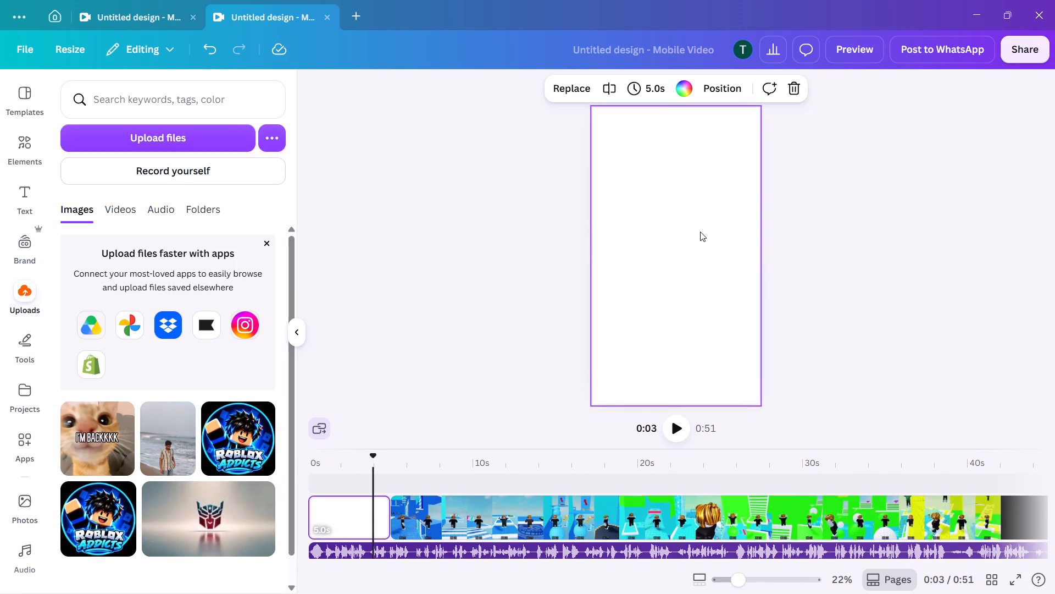
click(797, 92)
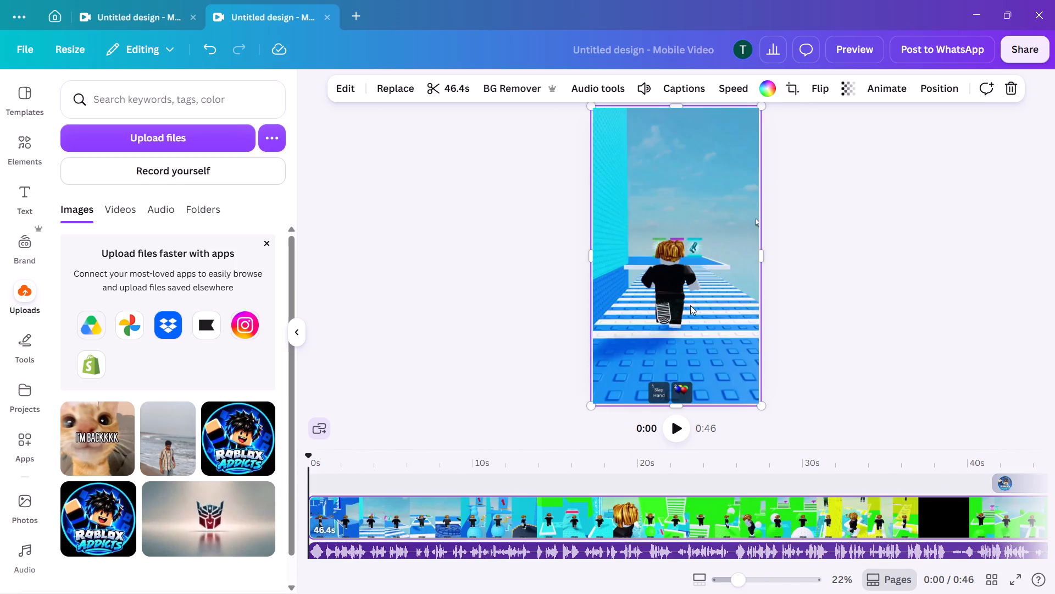
Trim the start of the logo clip so it shows only for the last 1.5 s of the video.
click(937, 475)
drag(936, 457, 1007, 446)
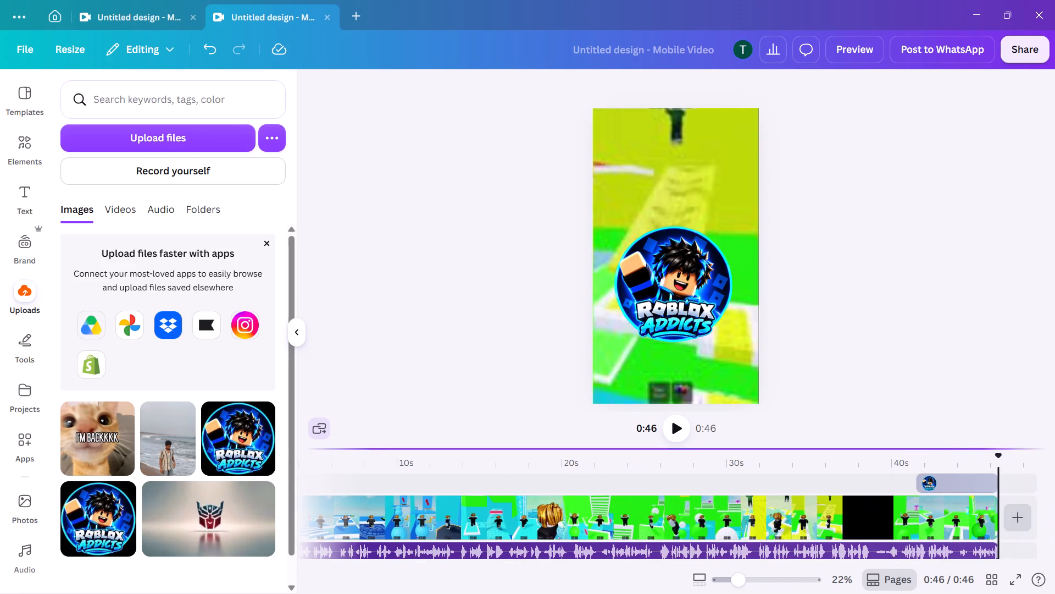
click(947, 481)
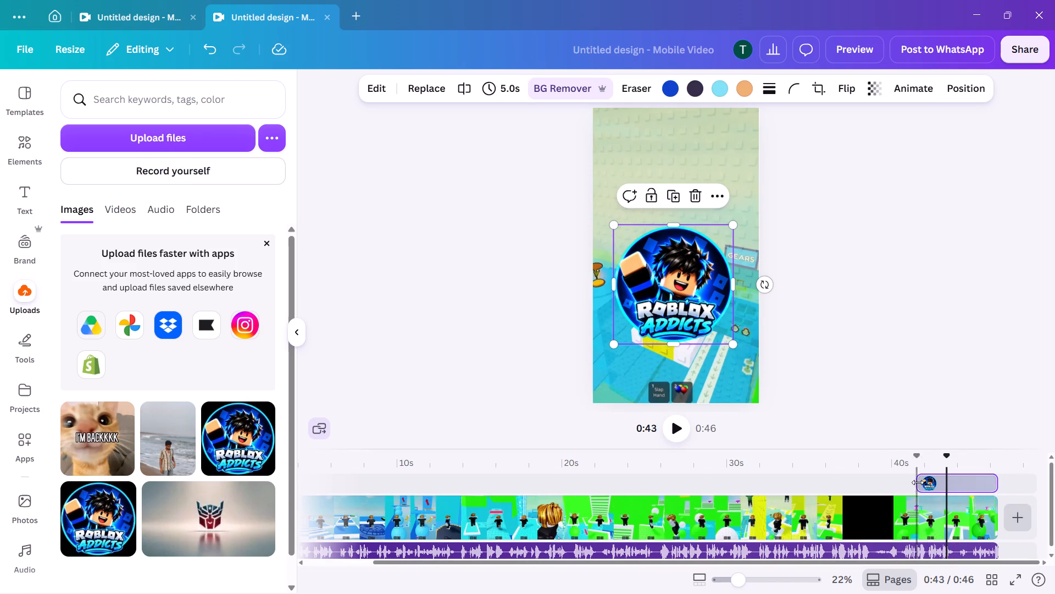
drag(919, 482, 971, 479)
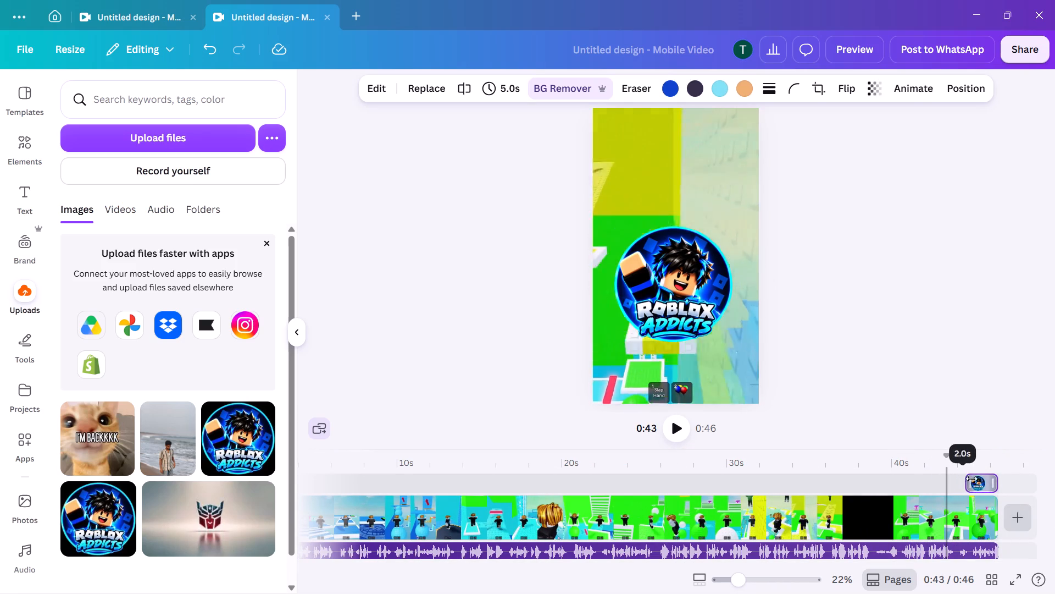
drag(971, 479, 976, 479)
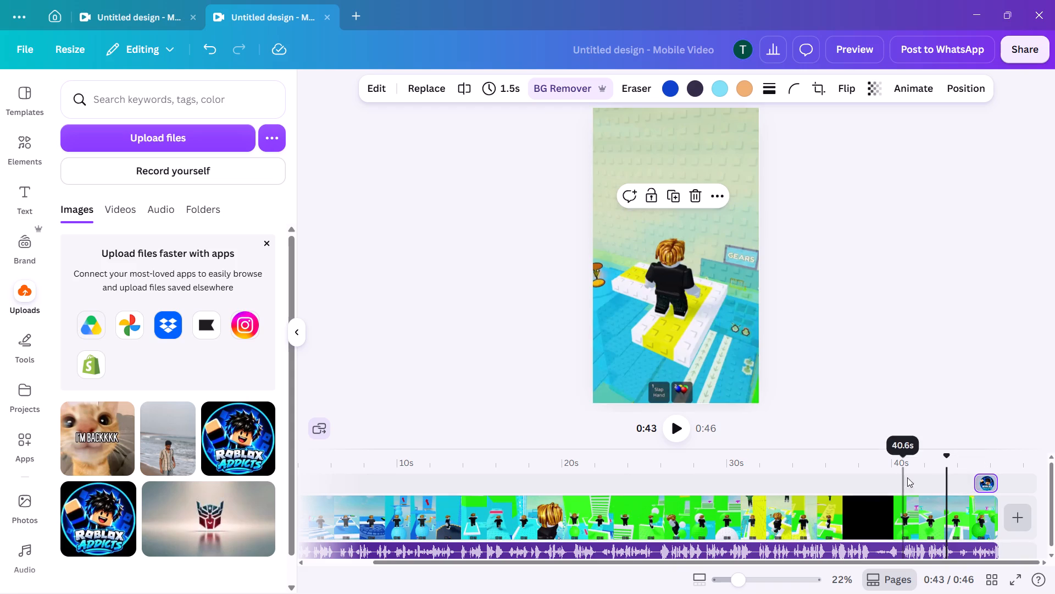
Play back the video from the beginning.
drag(949, 457, 173, 400)
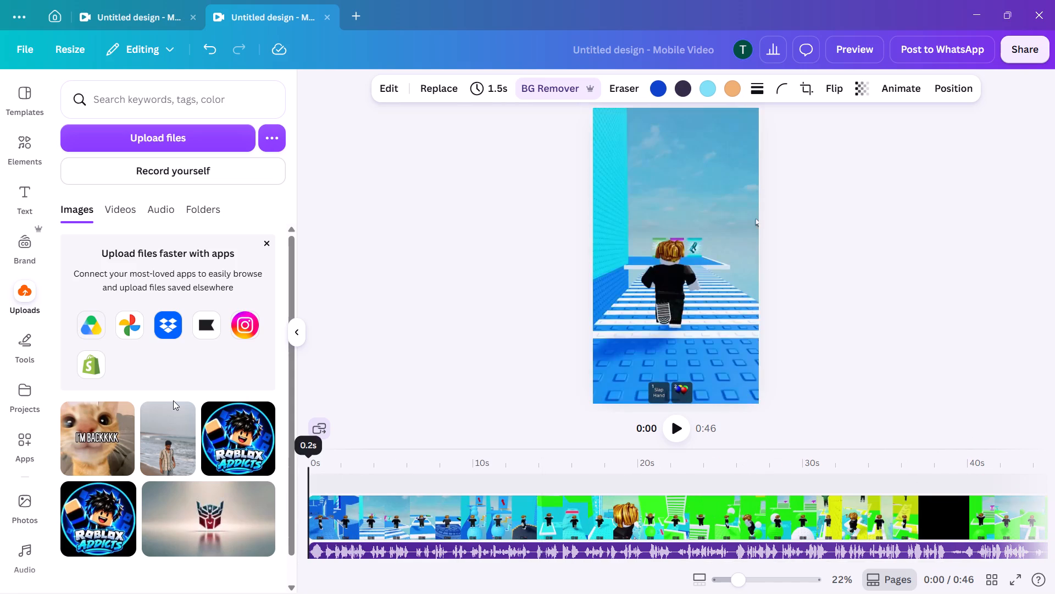
click(678, 434)
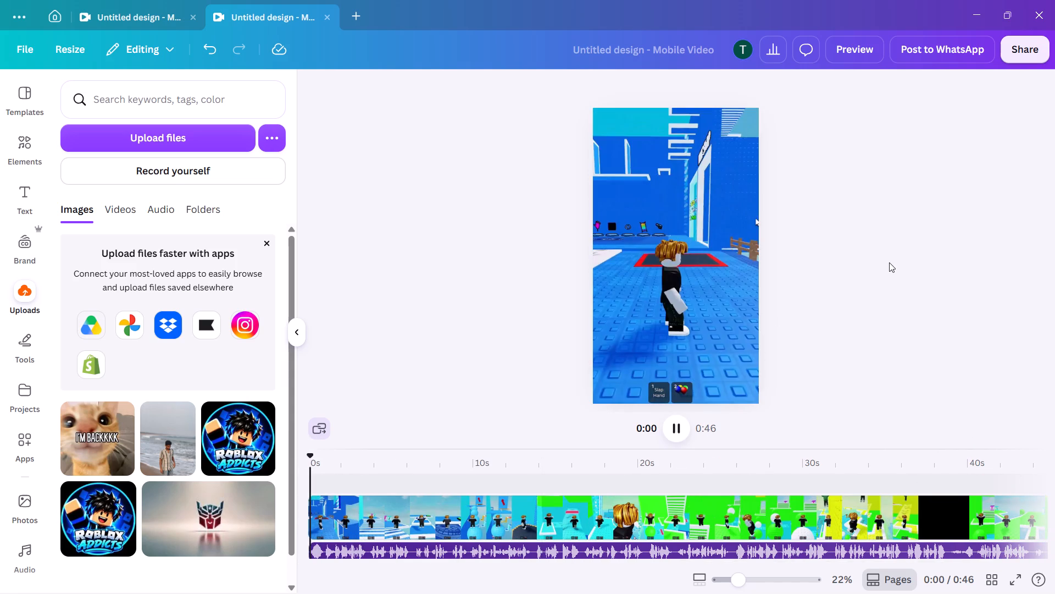
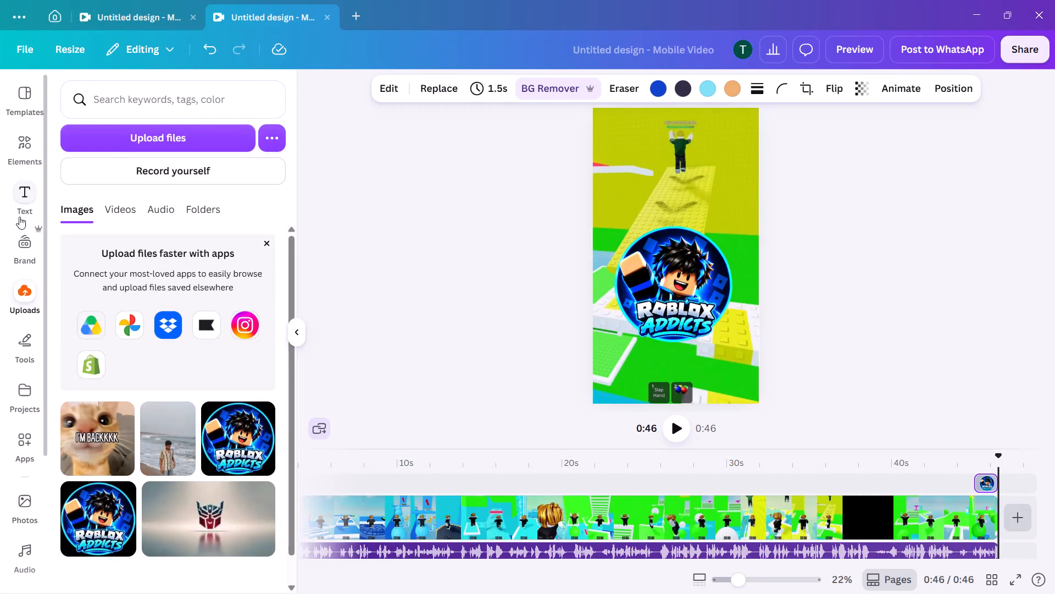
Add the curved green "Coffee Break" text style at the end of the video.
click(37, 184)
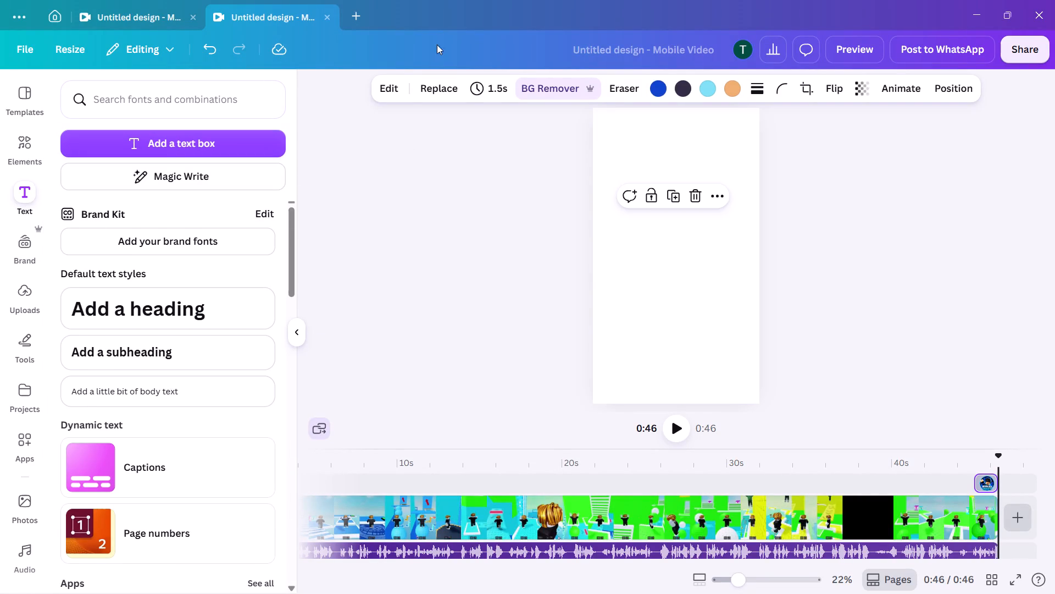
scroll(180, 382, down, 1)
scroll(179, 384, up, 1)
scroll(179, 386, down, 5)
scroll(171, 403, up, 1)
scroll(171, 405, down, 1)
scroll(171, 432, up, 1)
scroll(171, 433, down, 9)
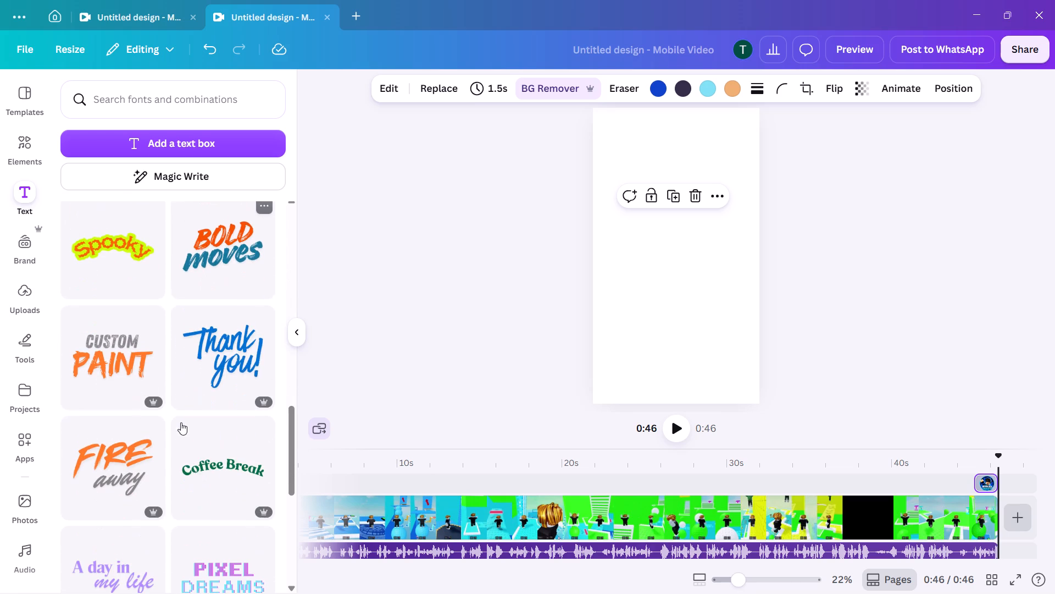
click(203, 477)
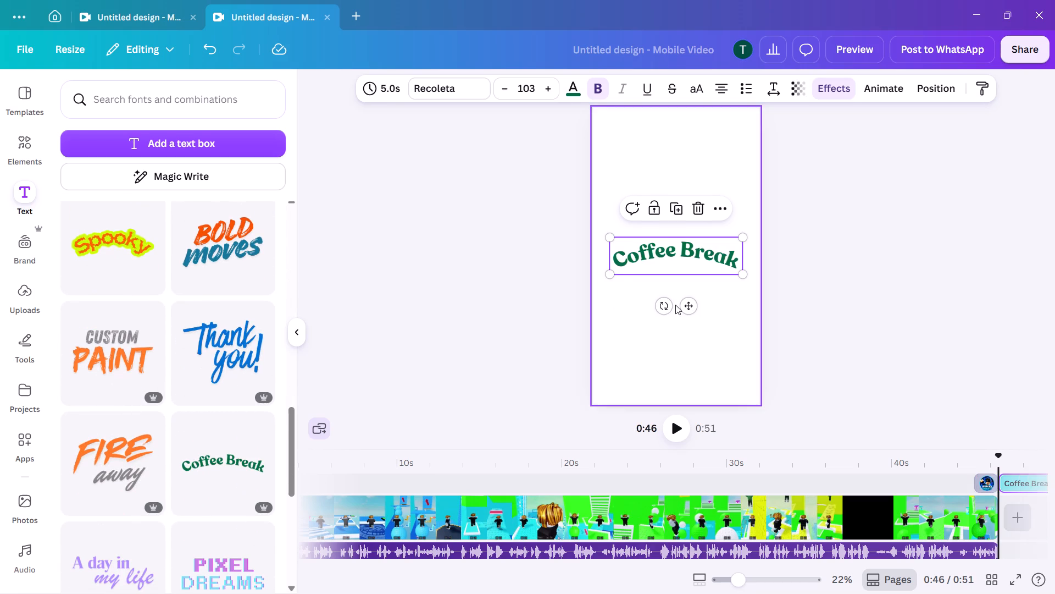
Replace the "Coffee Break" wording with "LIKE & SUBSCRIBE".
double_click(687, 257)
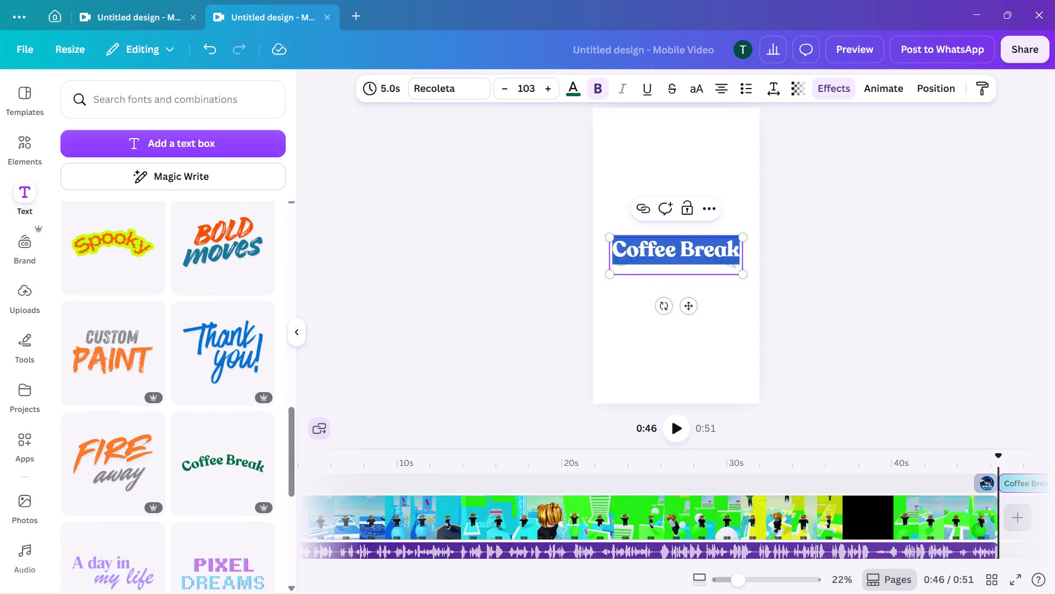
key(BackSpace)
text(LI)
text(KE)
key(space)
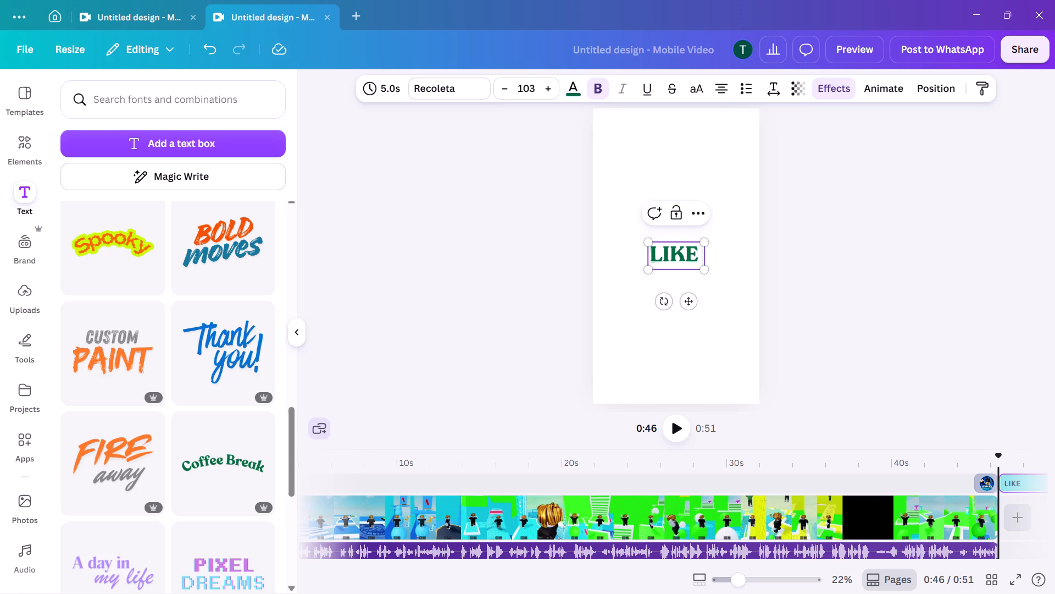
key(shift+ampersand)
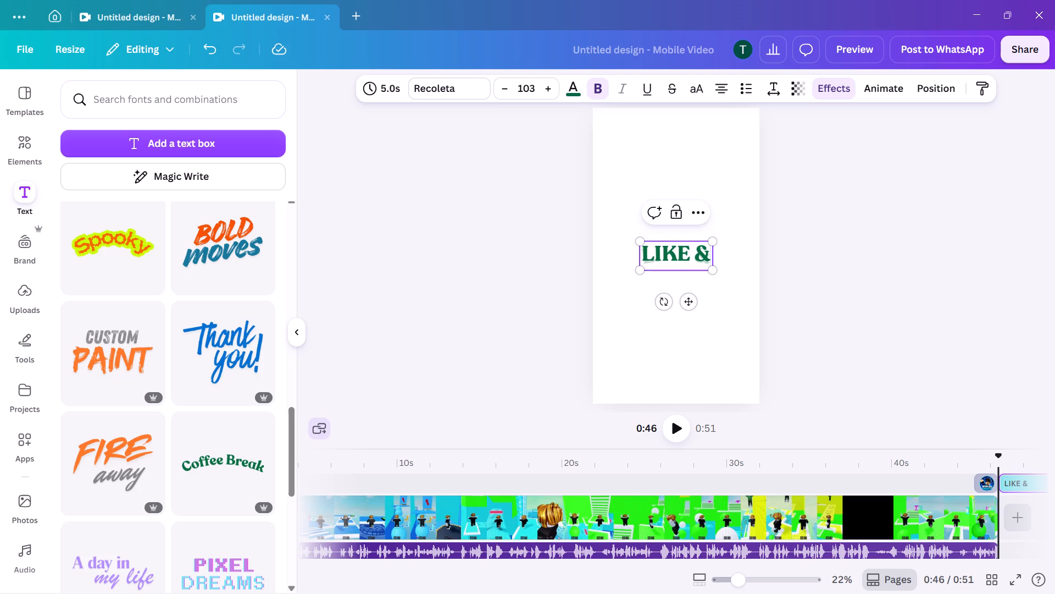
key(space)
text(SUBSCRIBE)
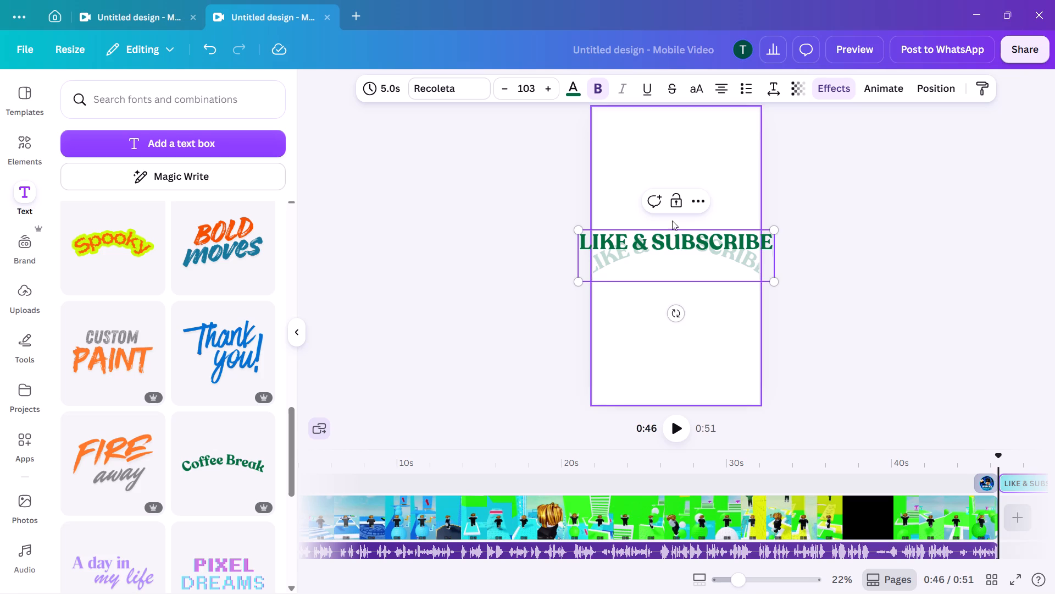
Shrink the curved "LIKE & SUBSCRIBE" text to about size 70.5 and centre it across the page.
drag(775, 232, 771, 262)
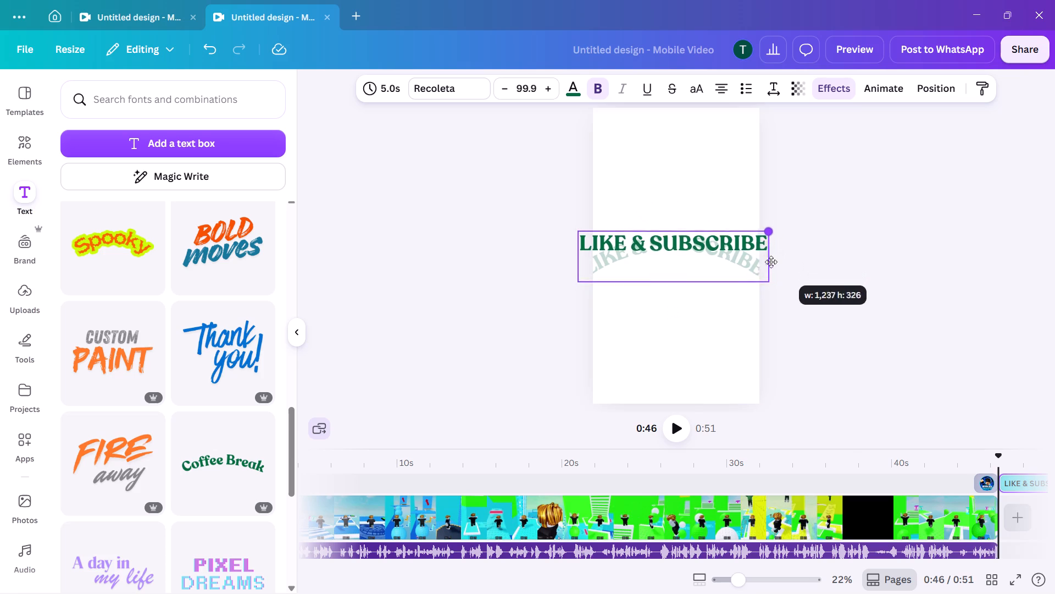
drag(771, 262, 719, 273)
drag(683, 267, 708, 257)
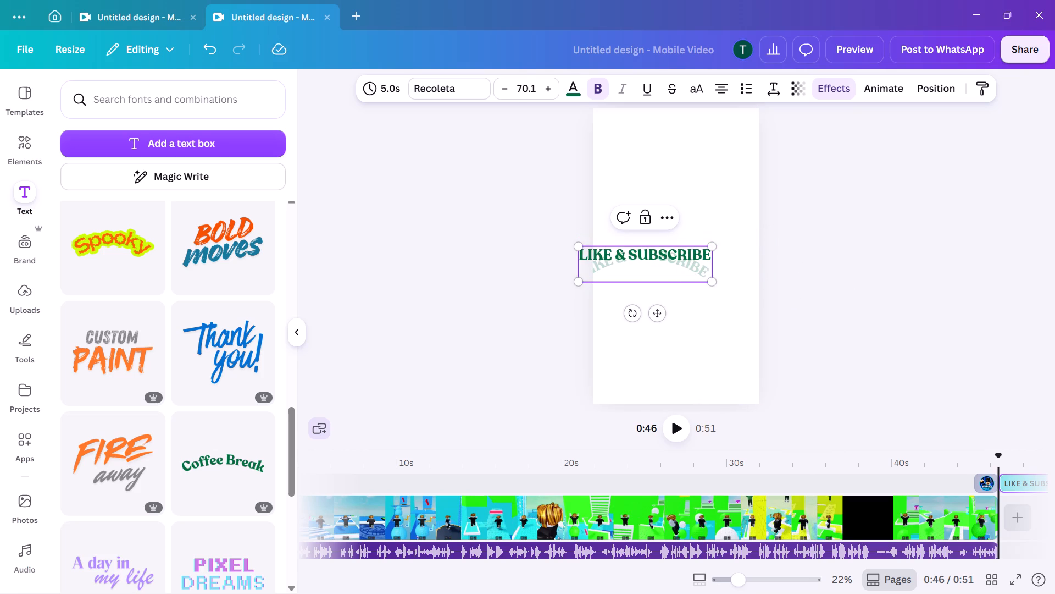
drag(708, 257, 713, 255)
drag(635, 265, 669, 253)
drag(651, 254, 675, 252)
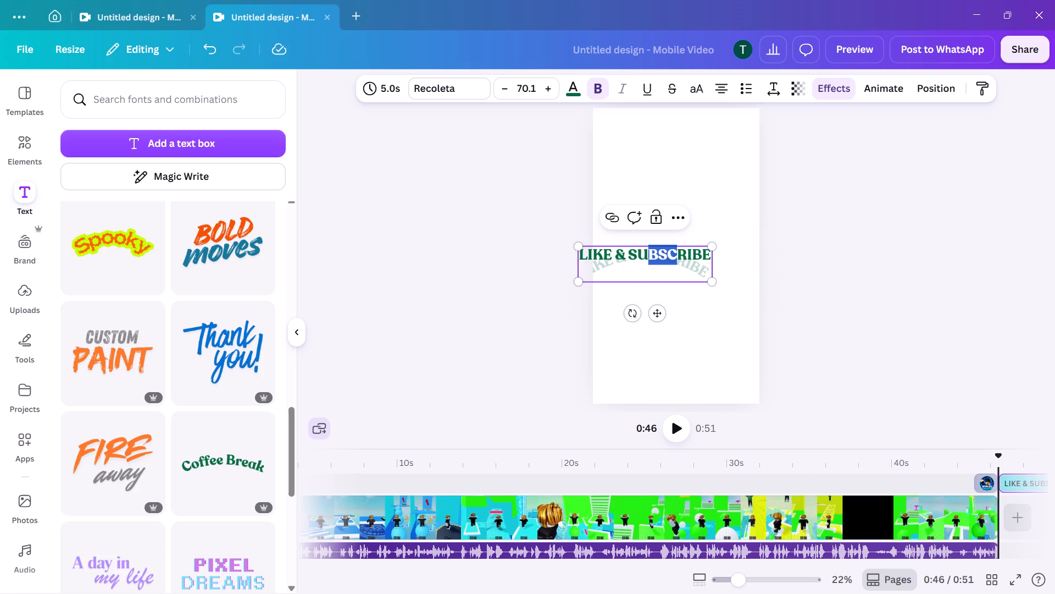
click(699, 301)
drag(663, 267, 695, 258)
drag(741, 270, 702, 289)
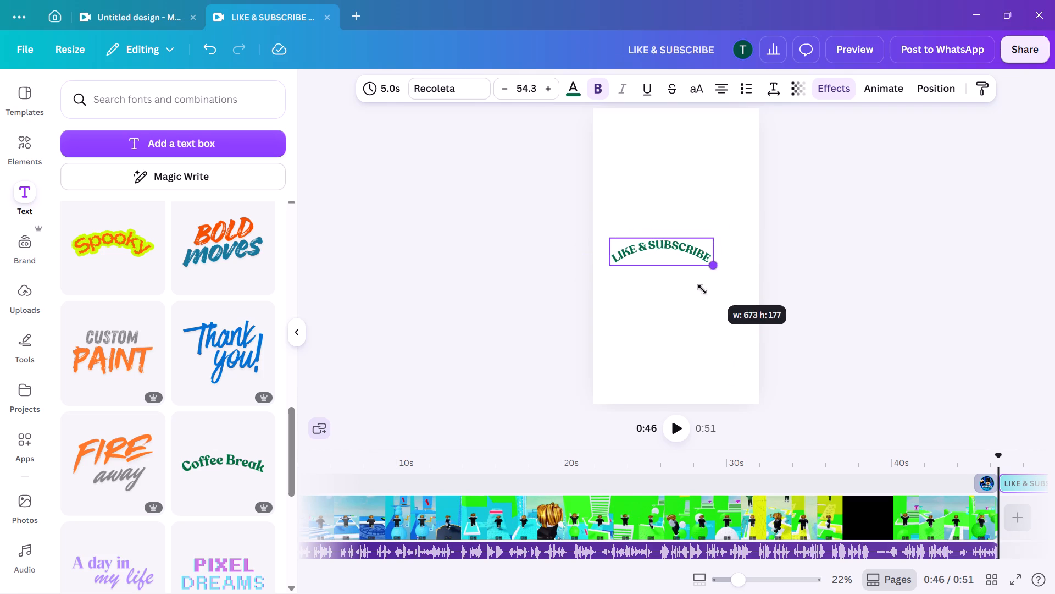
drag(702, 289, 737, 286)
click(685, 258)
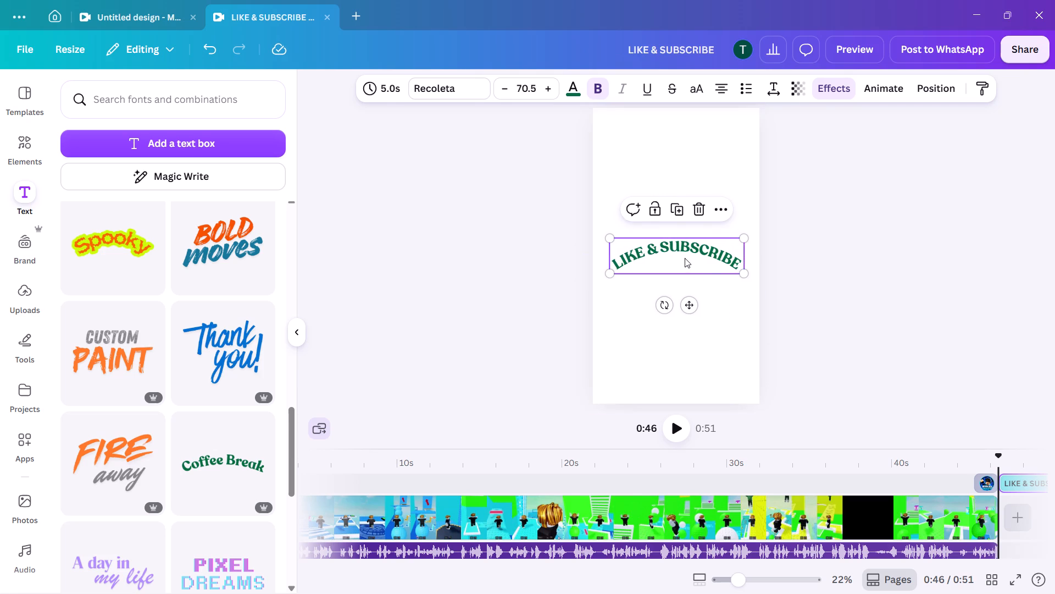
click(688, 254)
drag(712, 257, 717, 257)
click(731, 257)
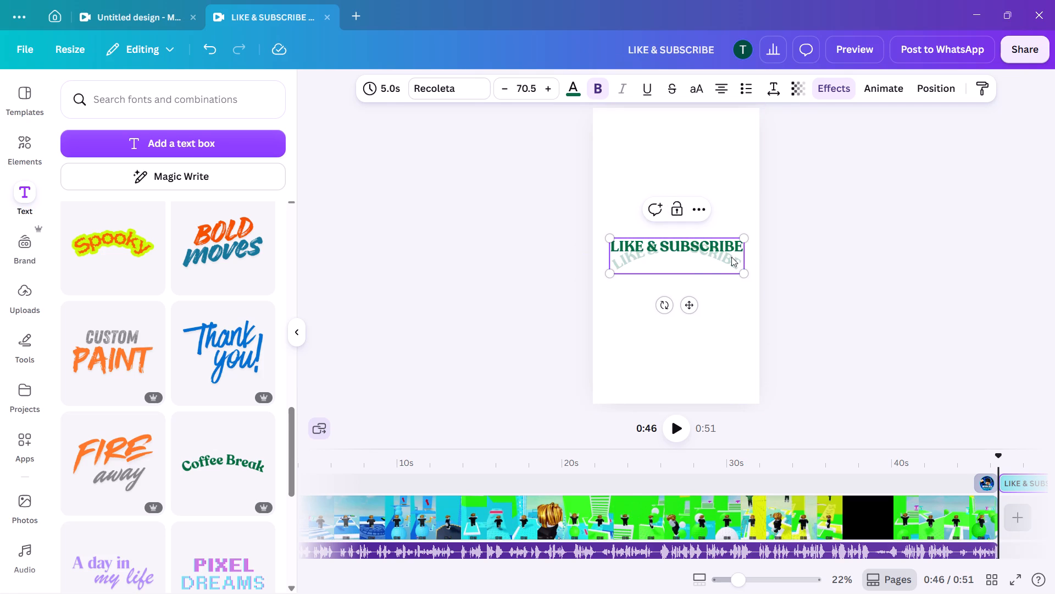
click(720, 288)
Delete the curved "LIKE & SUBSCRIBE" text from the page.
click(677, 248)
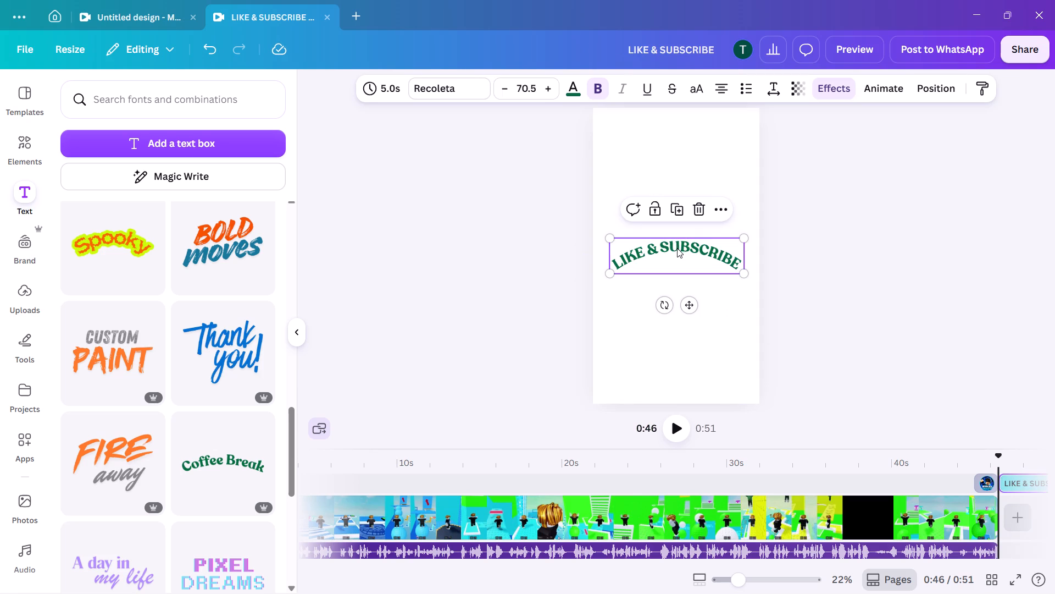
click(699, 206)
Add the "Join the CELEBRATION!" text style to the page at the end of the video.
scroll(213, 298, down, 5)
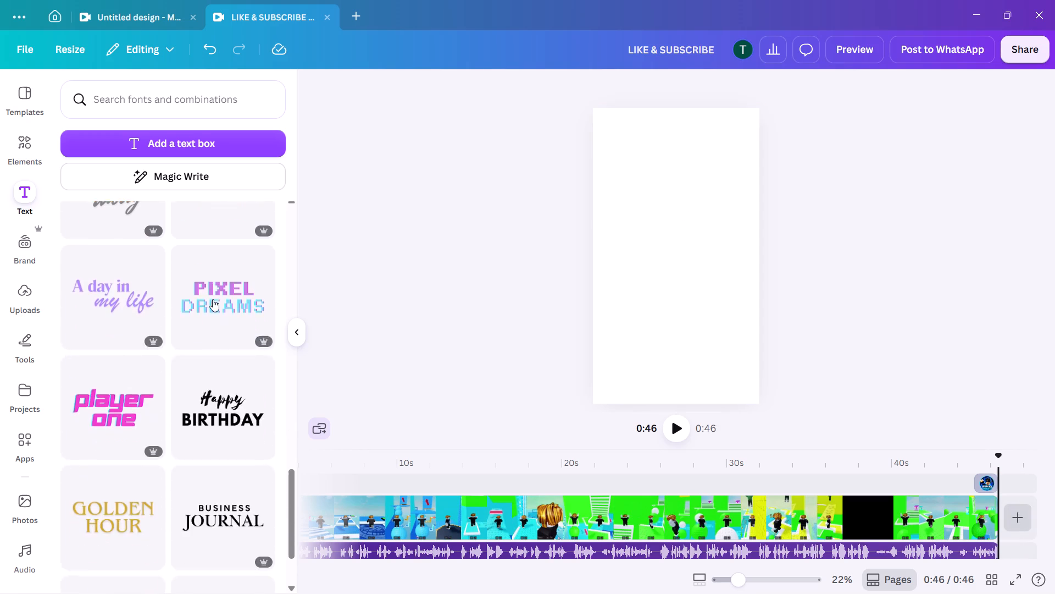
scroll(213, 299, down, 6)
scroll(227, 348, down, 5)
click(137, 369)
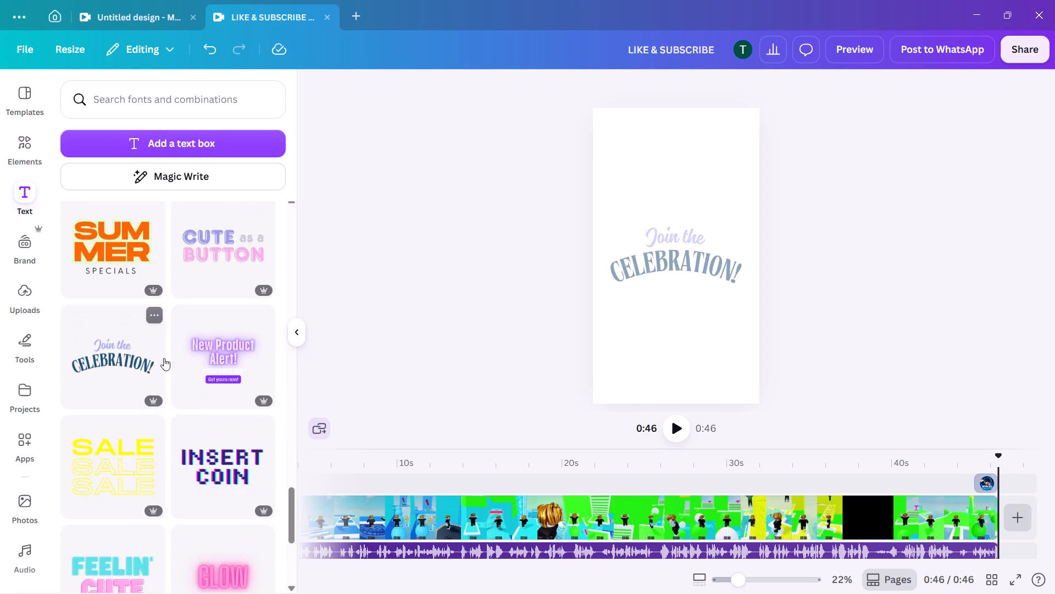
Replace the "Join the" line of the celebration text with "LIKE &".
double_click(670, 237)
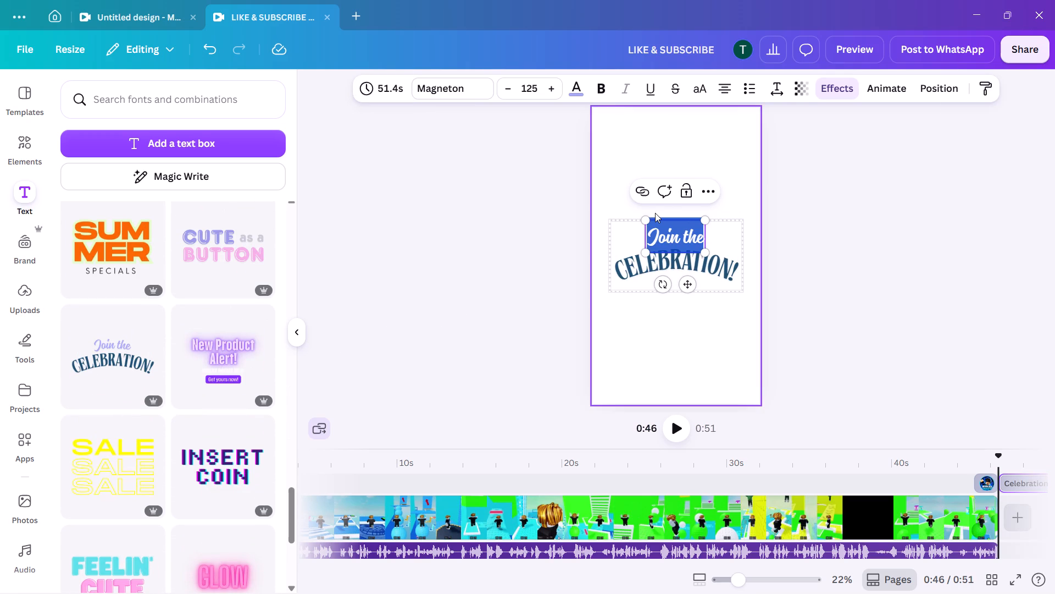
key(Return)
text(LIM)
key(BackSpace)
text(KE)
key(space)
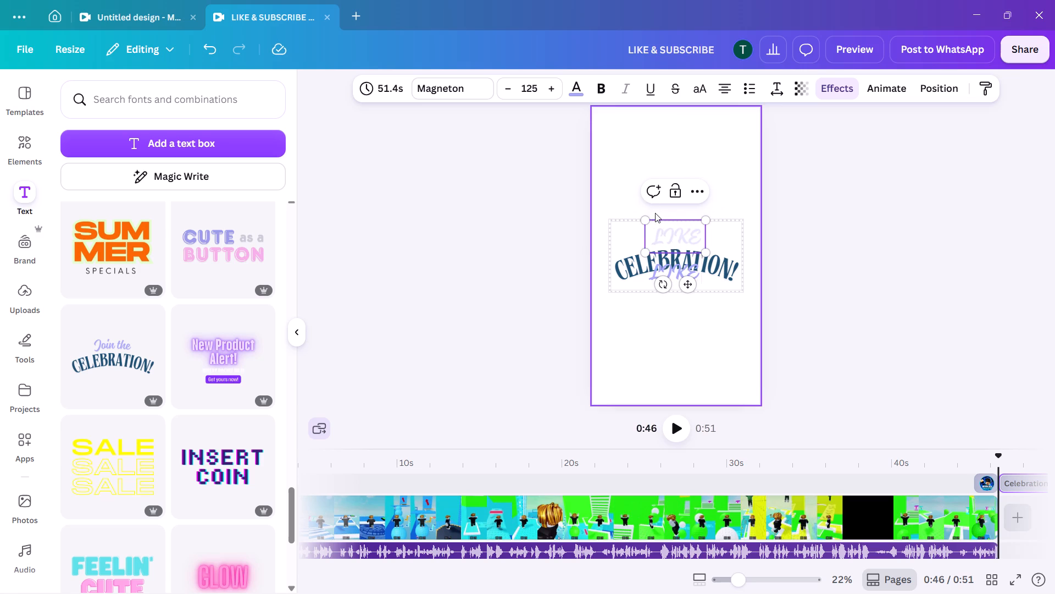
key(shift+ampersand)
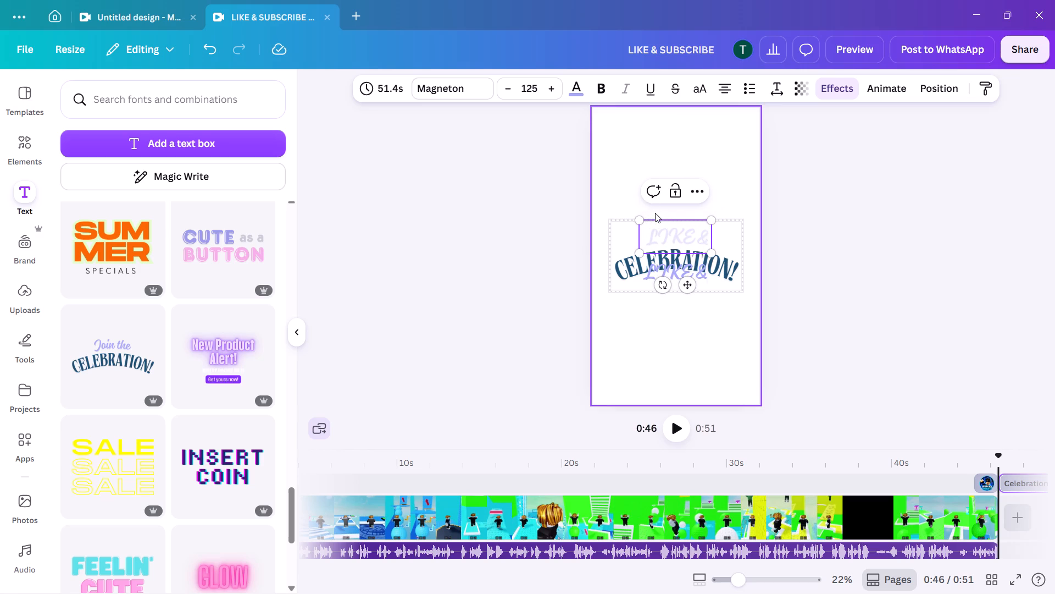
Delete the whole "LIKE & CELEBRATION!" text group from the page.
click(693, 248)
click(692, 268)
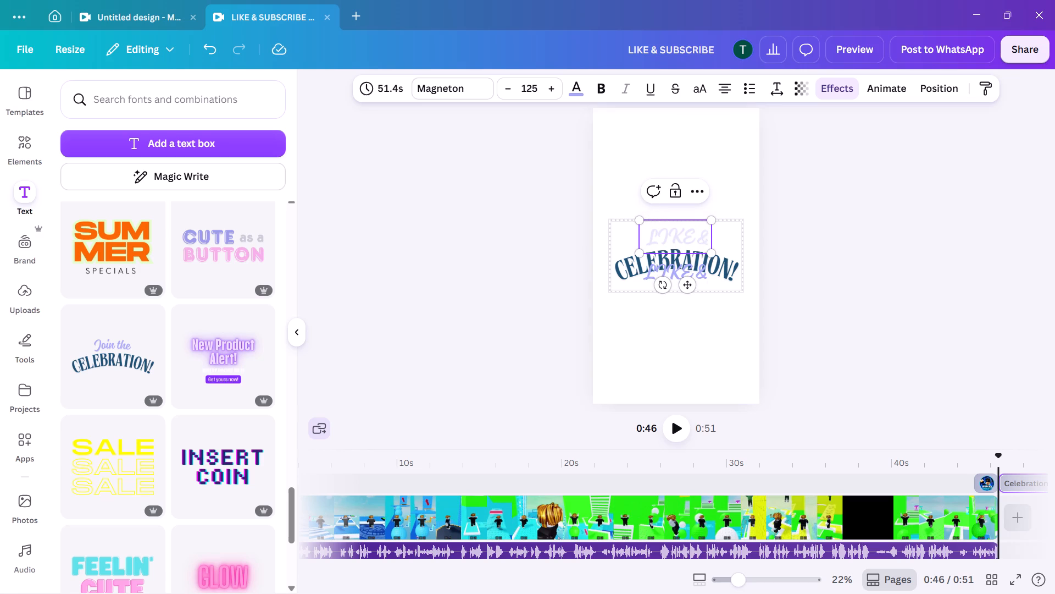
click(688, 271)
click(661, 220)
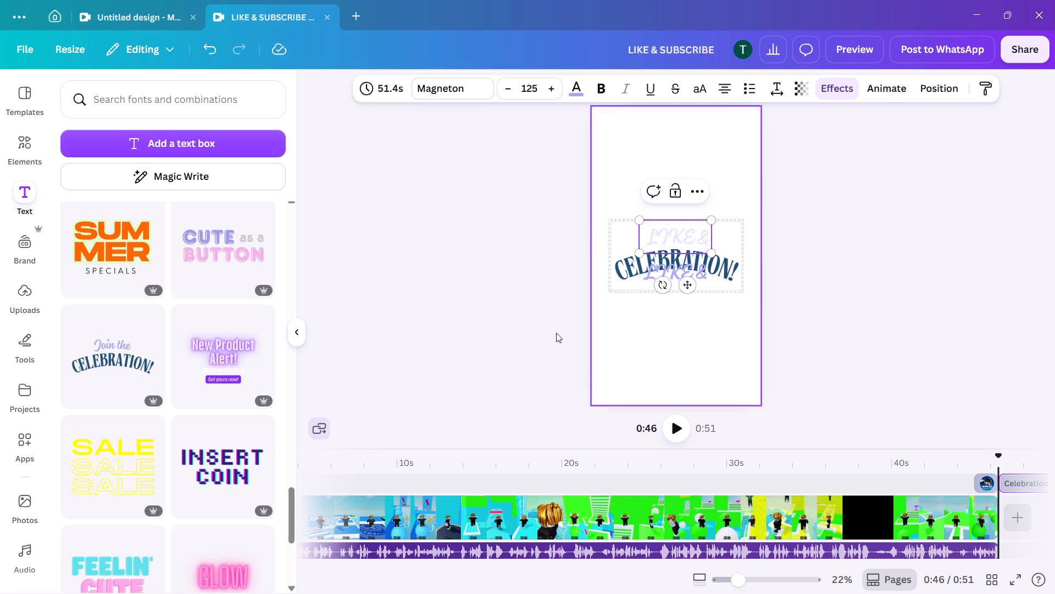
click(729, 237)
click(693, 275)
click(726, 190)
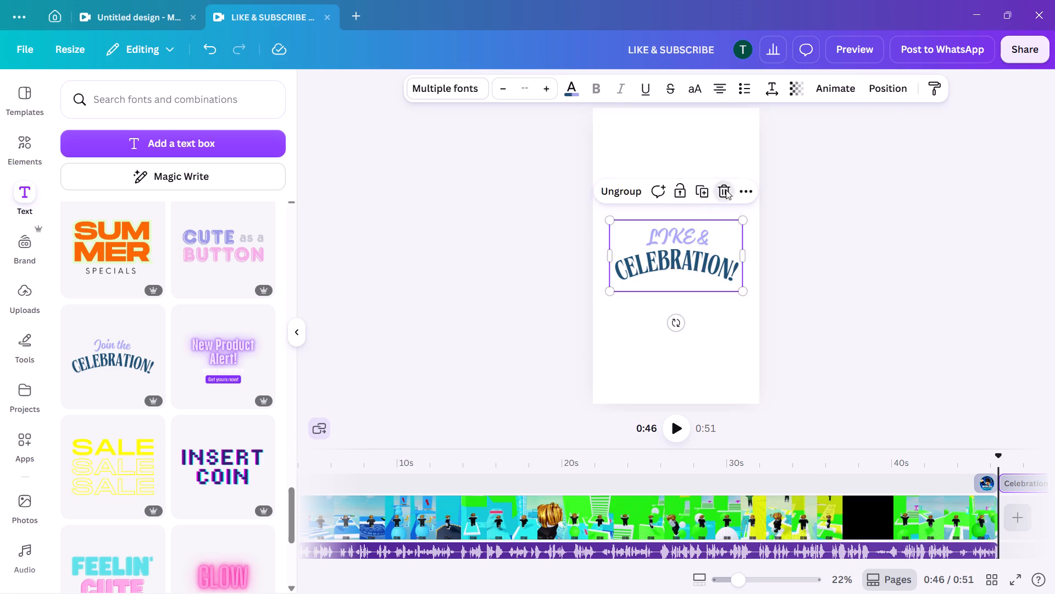
Browse the text style combinations for one suited to a like-and-subscribe ending.
scroll(142, 321, down, 1)
scroll(142, 321, up, 2)
scroll(143, 324, down, 4)
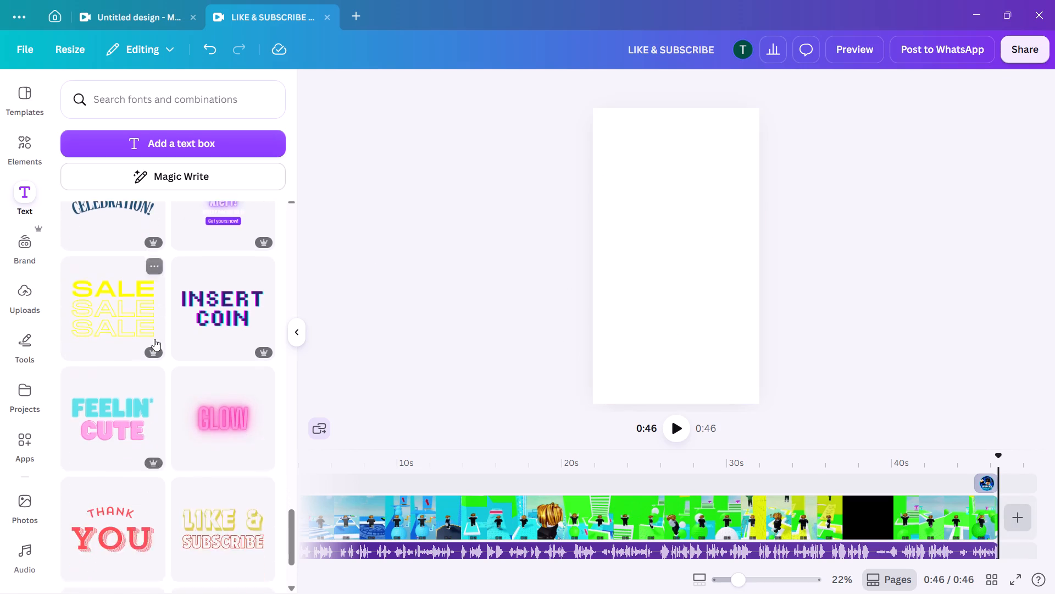
scroll(154, 339, down, 9)
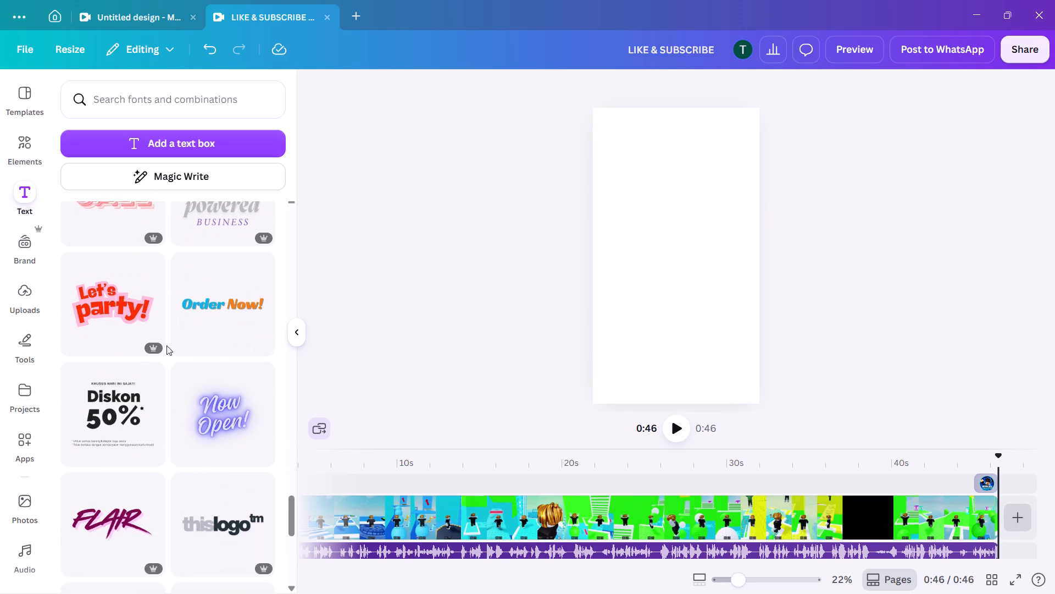
scroll(223, 328, down, 3)
scroll(214, 310, up, 1)
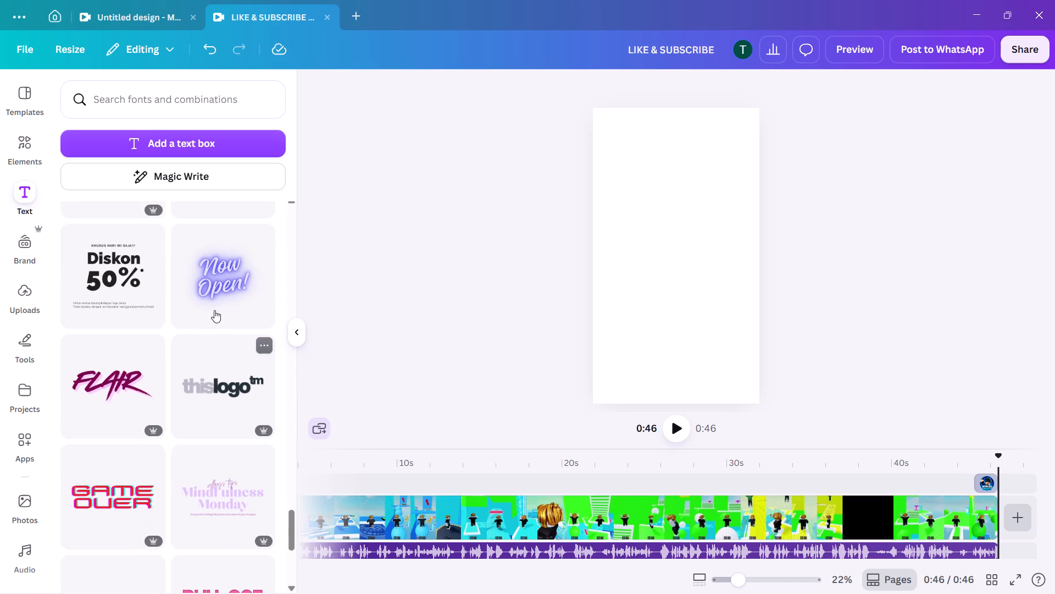
scroll(215, 313, down, 2)
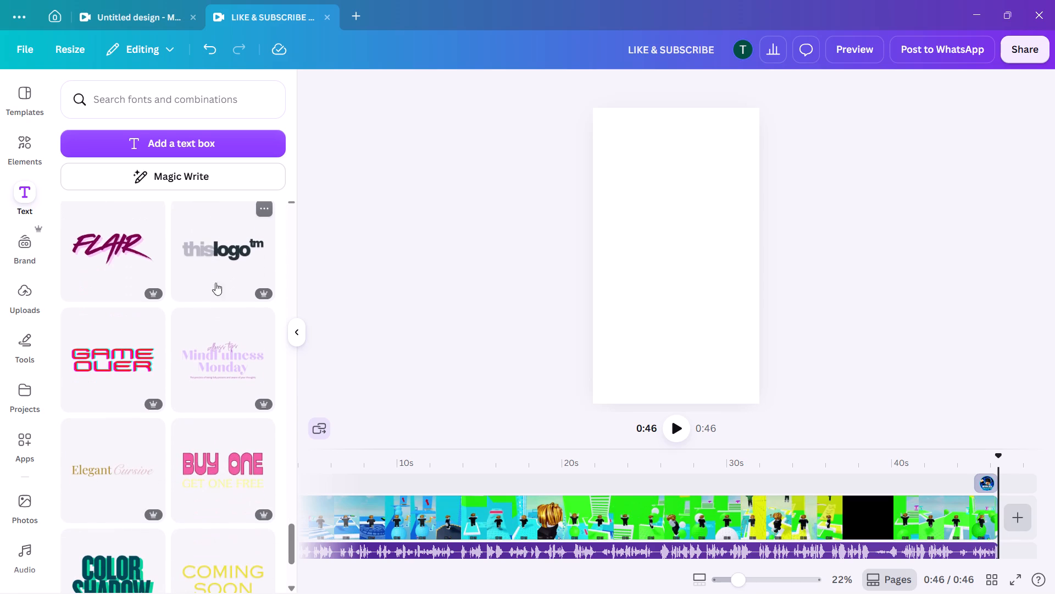
scroll(194, 317, up, 1)
scroll(193, 318, down, 4)
scroll(193, 324, up, 1)
scroll(192, 331, down, 4)
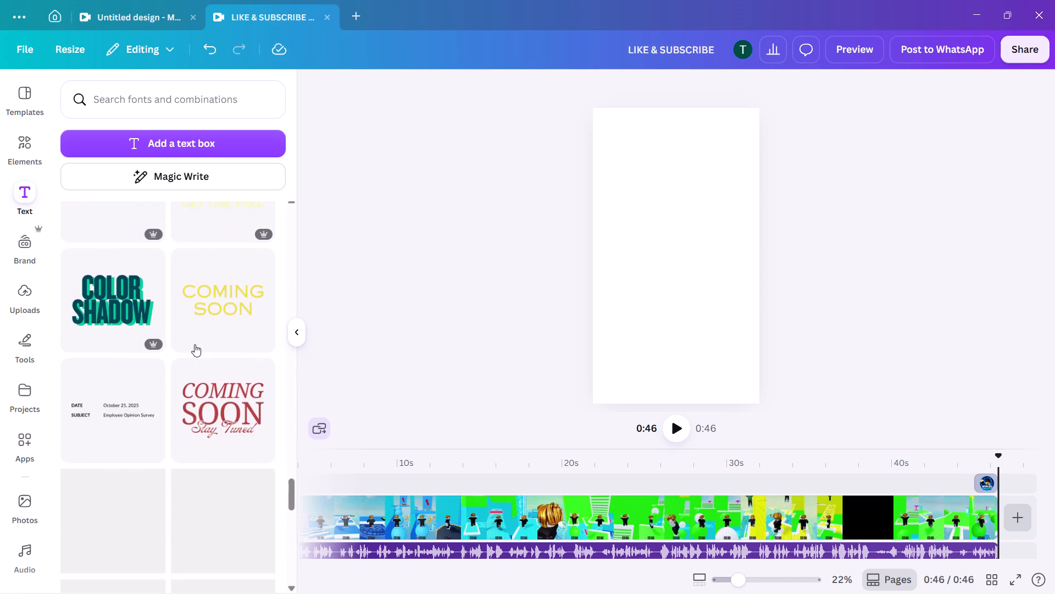
scroll(249, 360, down, 4)
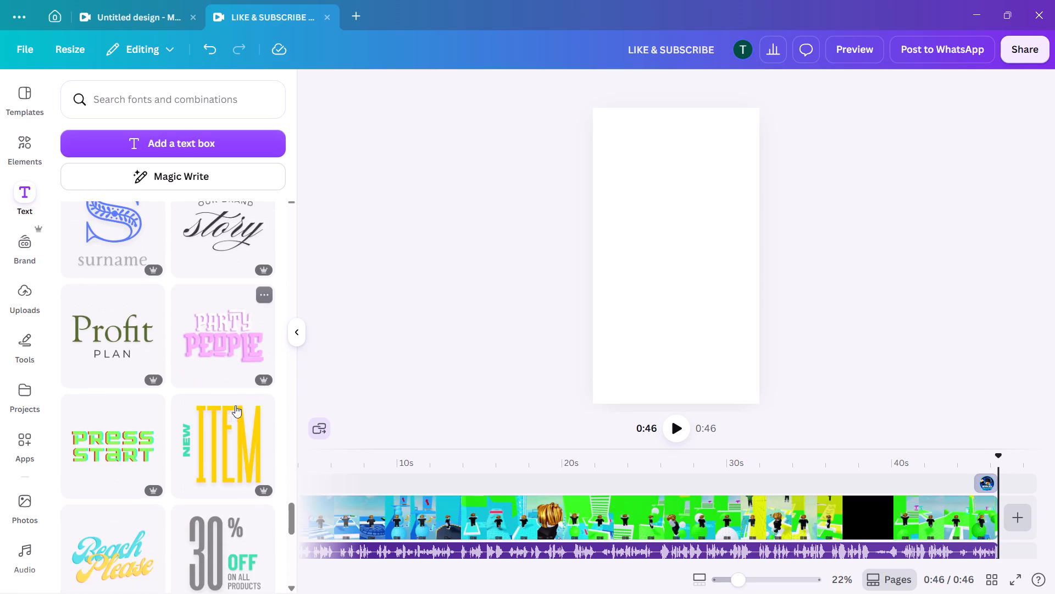
scroll(236, 430, down, 8)
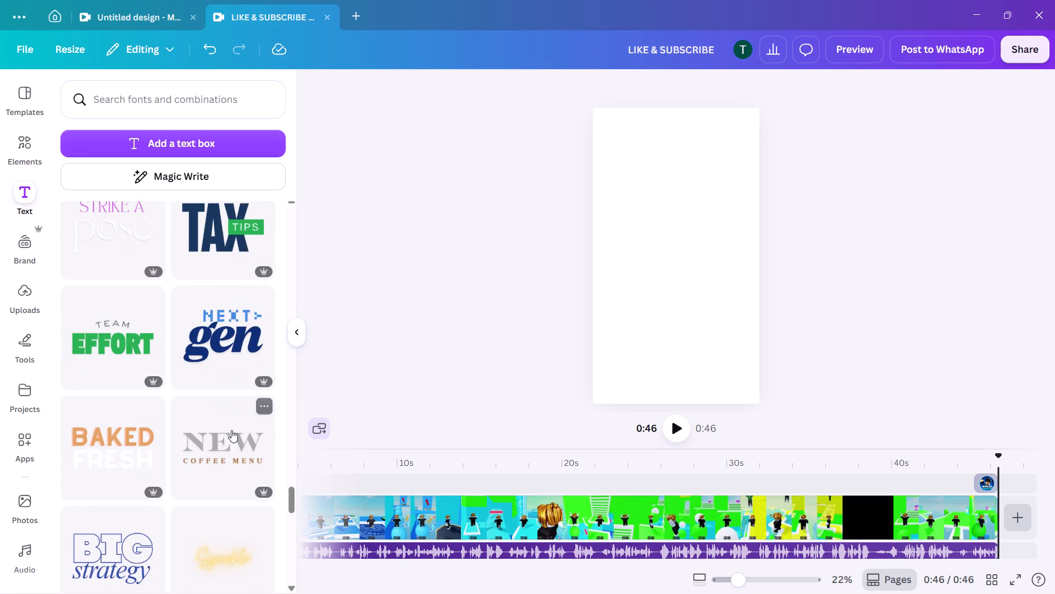
scroll(230, 418, down, 5)
scroll(229, 416, up, 1)
scroll(229, 416, down, 1)
scroll(229, 416, up, 1)
scroll(229, 411, down, 3)
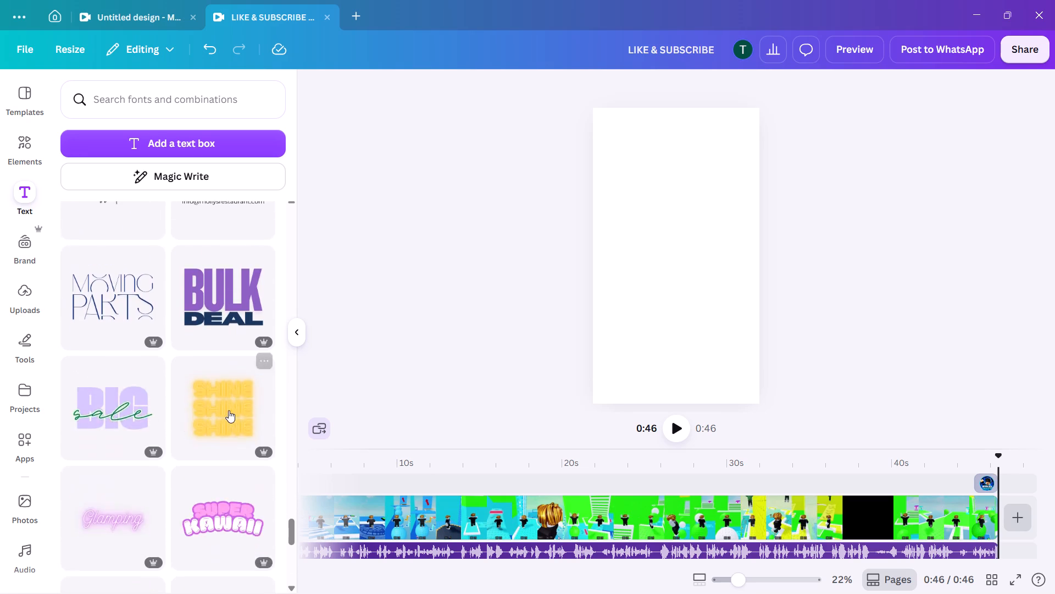
scroll(229, 410, down, 3)
scroll(216, 344, down, 3)
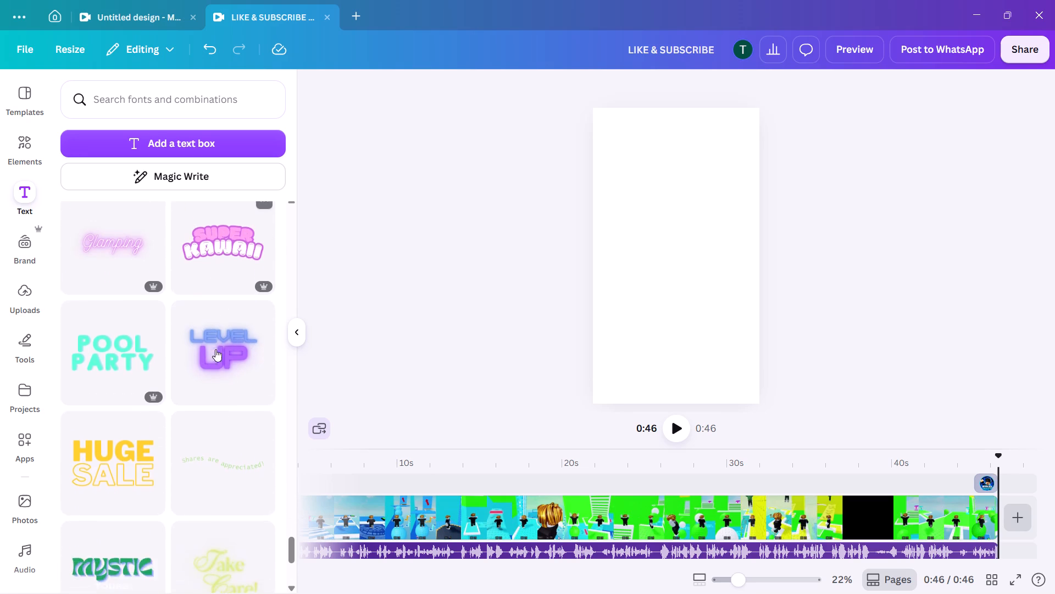
scroll(215, 349, down, 1)
scroll(230, 251, down, 3)
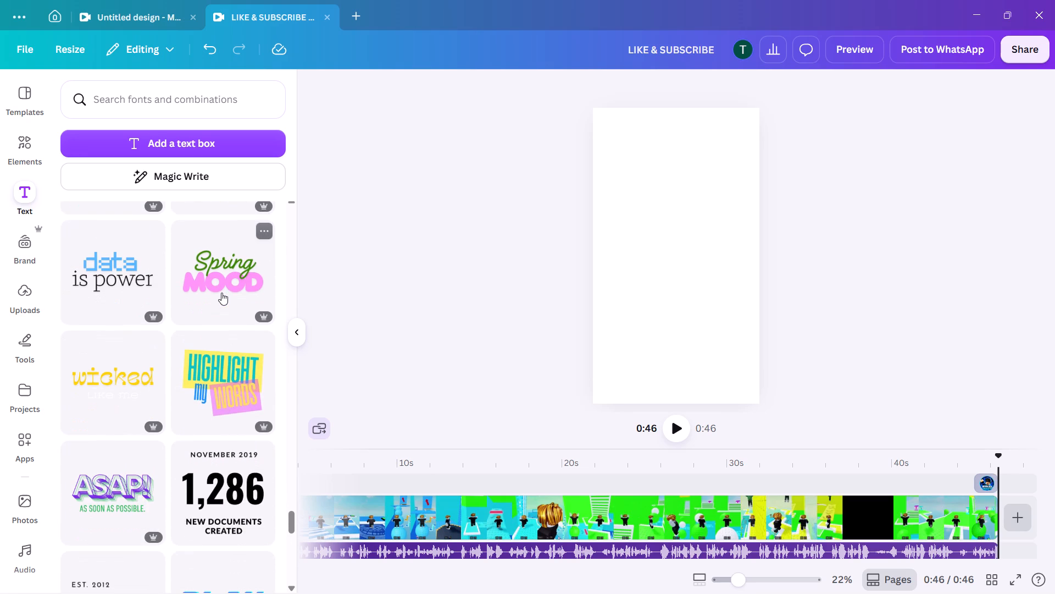
scroll(221, 293, down, 4)
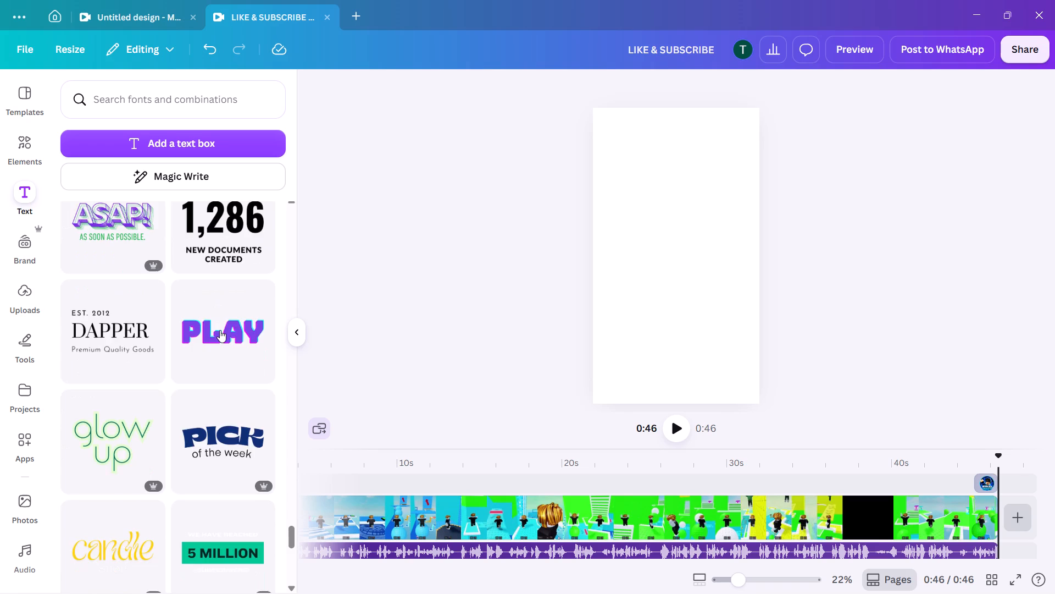
scroll(220, 330, down, 5)
scroll(220, 332, up, 1)
scroll(220, 332, down, 3)
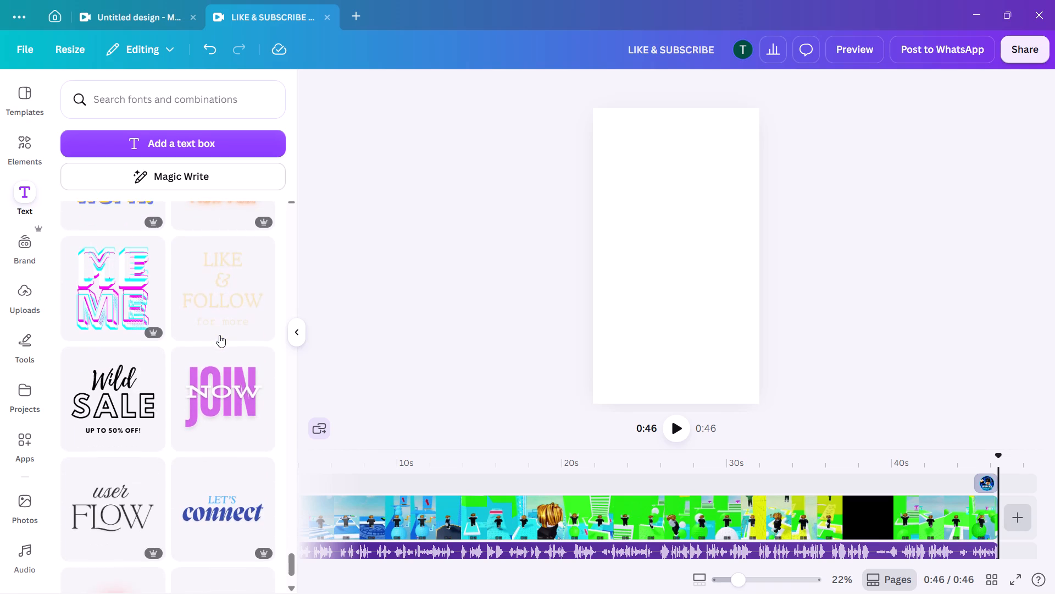
scroll(219, 335, down, 4)
scroll(229, 257, down, 1)
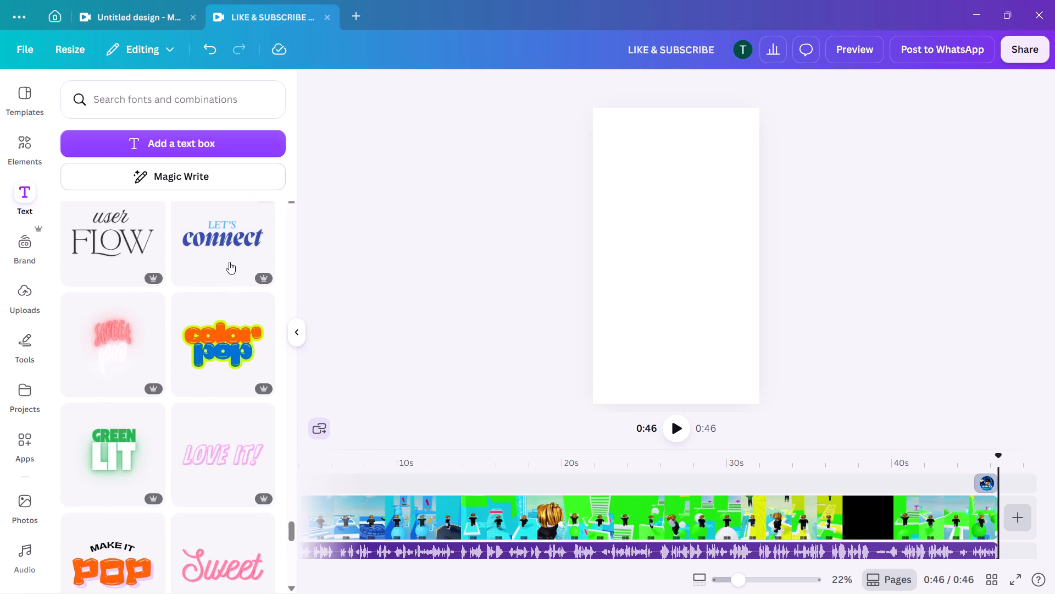
scroll(229, 262, down, 3)
scroll(217, 305, down, 4)
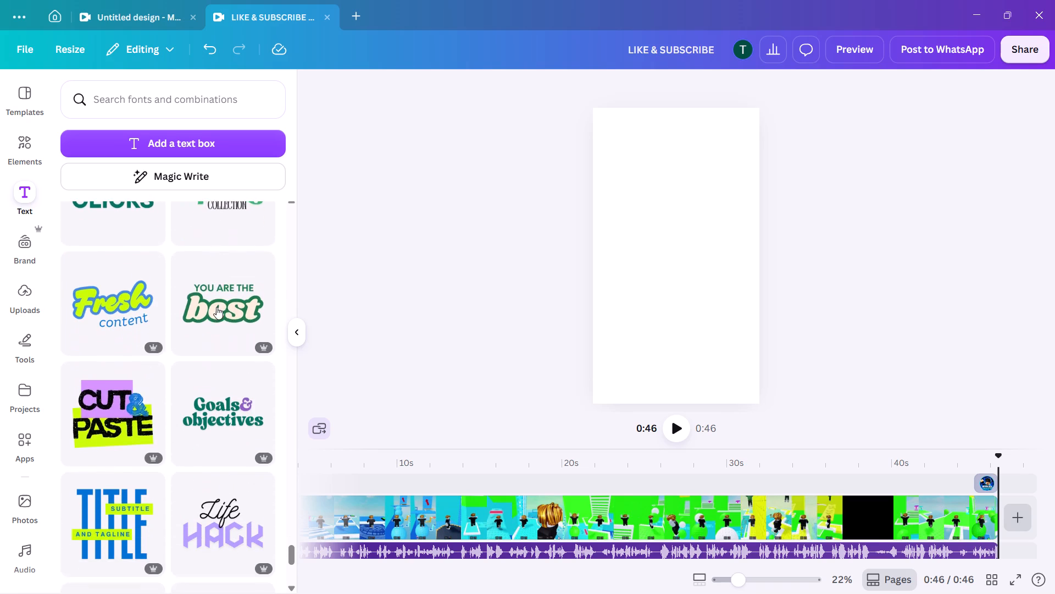
scroll(216, 307, down, 4)
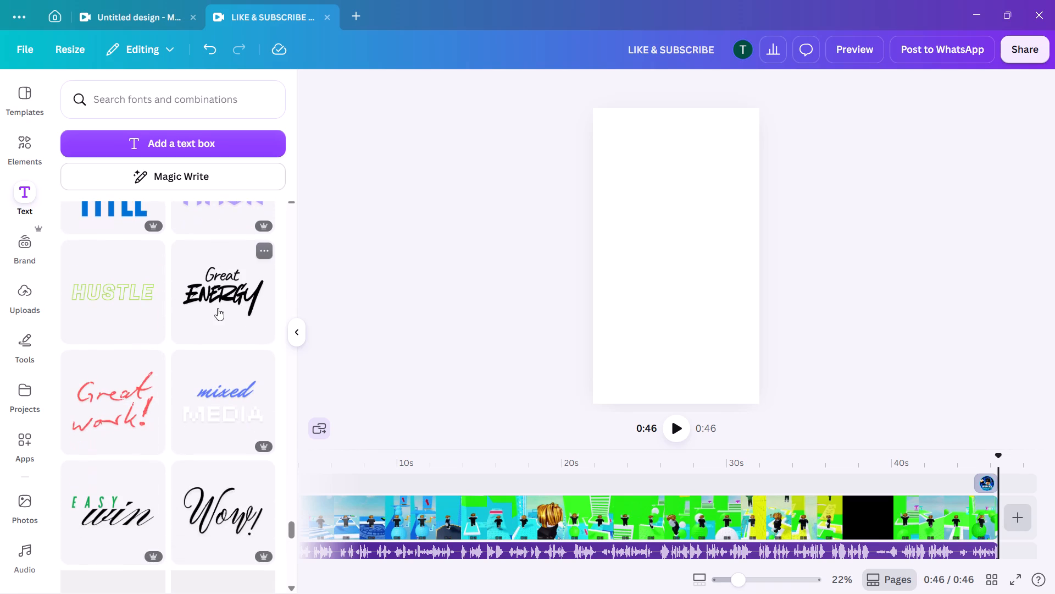
scroll(218, 308, down, 6)
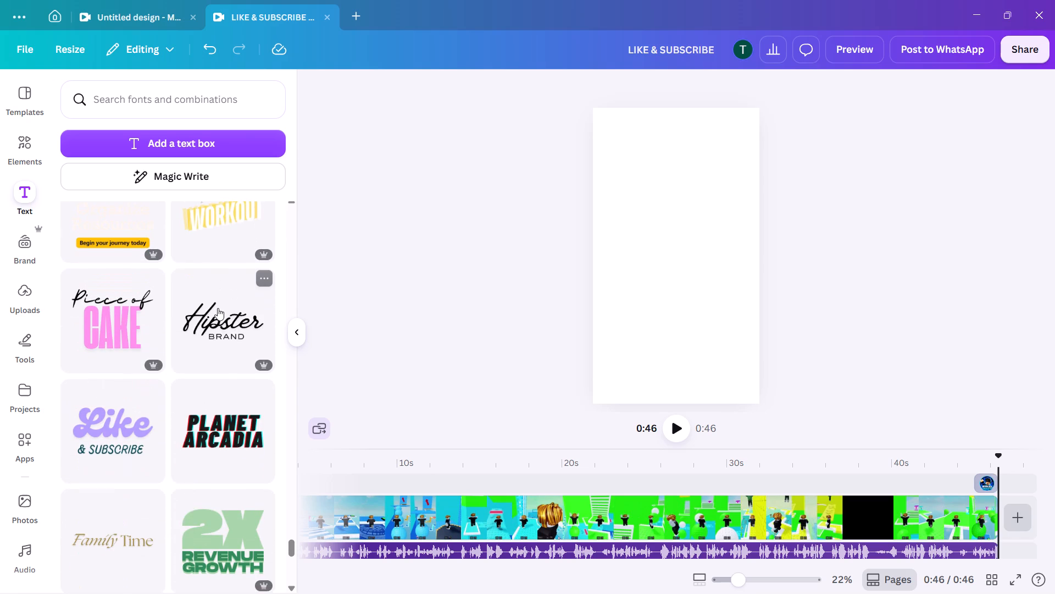
scroll(218, 308, down, 1)
scroll(218, 308, up, 1)
scroll(218, 308, down, 1)
scroll(218, 308, up, 1)
scroll(218, 308, down, 3)
scroll(190, 383, down, 4)
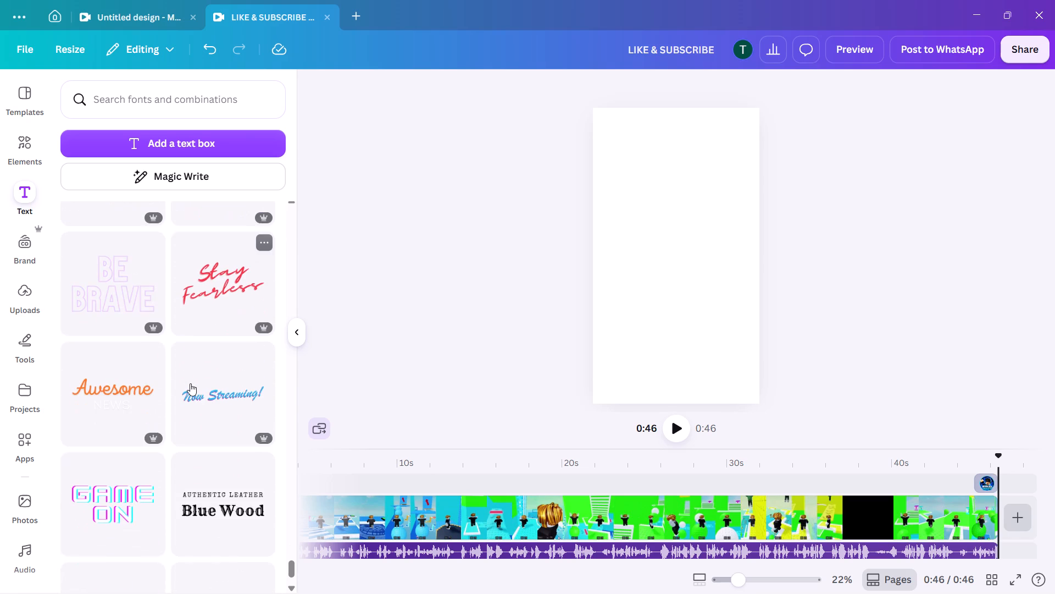
scroll(190, 383, down, 5)
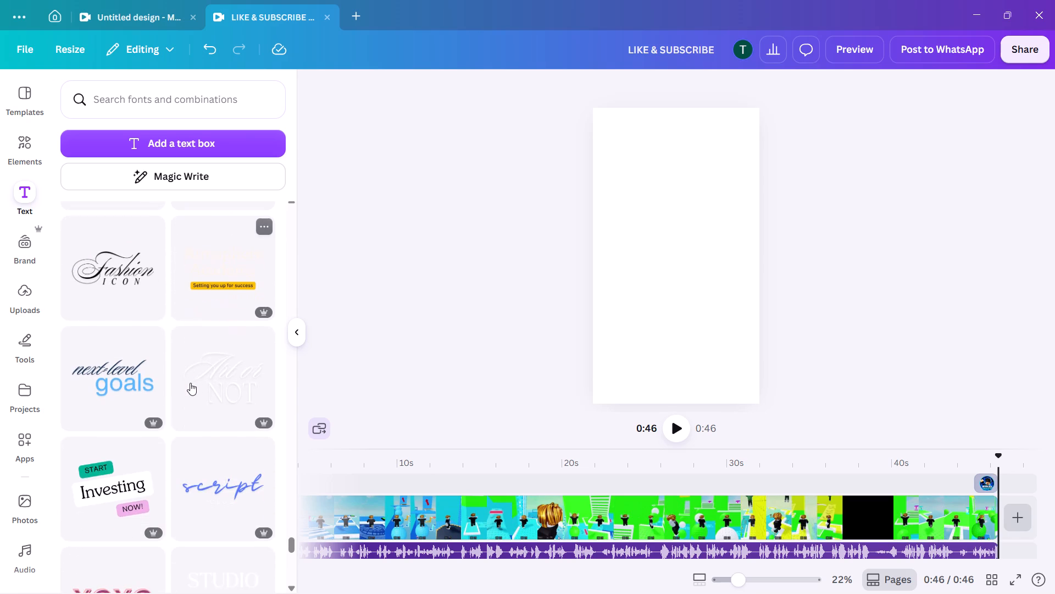
scroll(190, 383, down, 7)
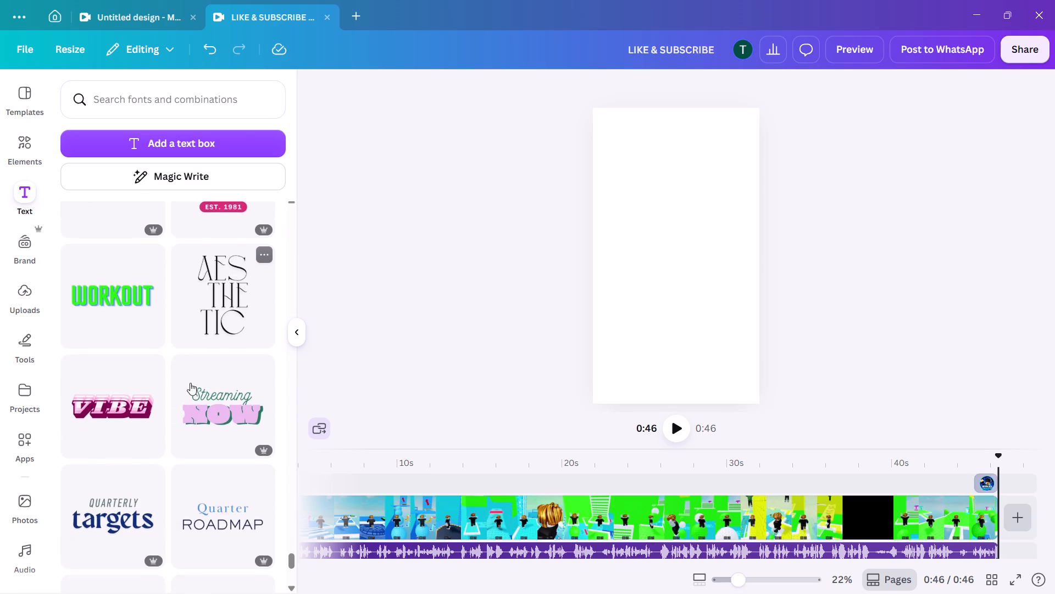
scroll(190, 383, down, 1)
scroll(156, 308, down, 2)
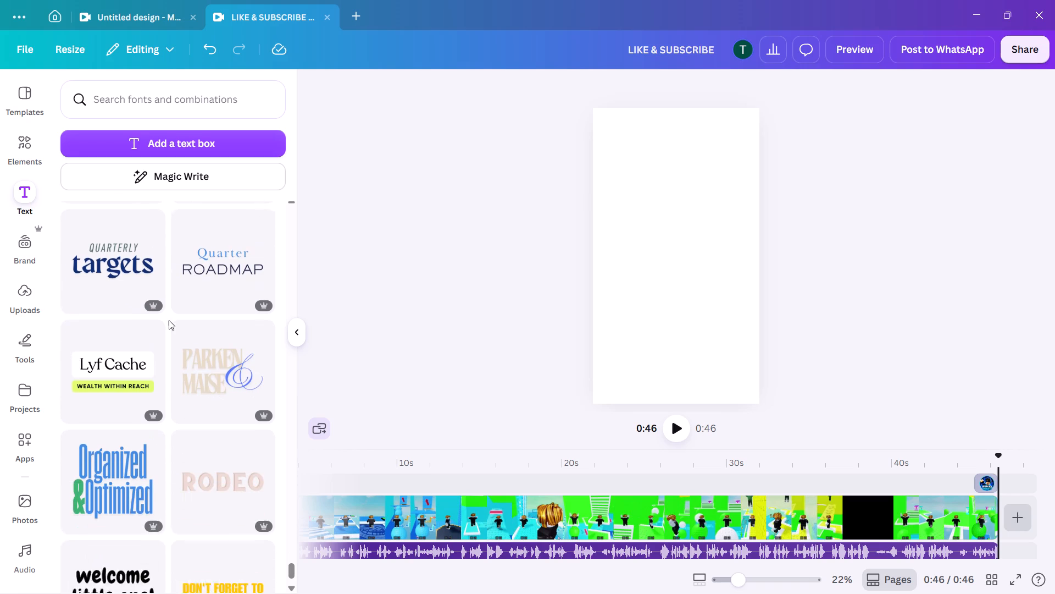
scroll(169, 320, down, 1)
scroll(169, 320, up, 1)
scroll(169, 320, down, 1)
scroll(209, 354, down, 3)
scroll(209, 358, up, 2)
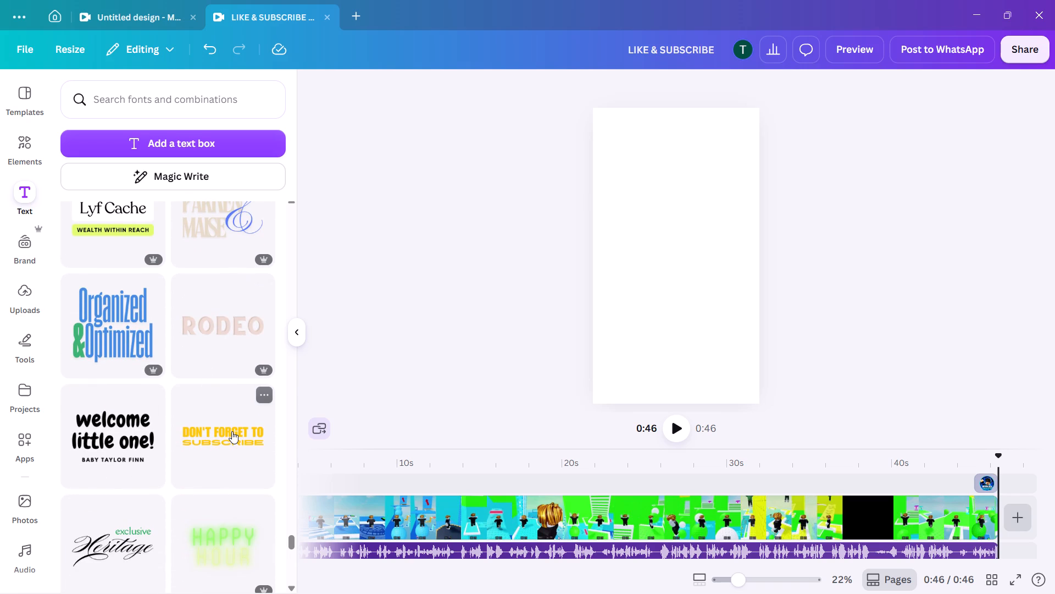
Add the yellow "DON'T FORGET TO SUBSCRIBE" text style to the empty page at the end of the video.
double_click(231, 432)
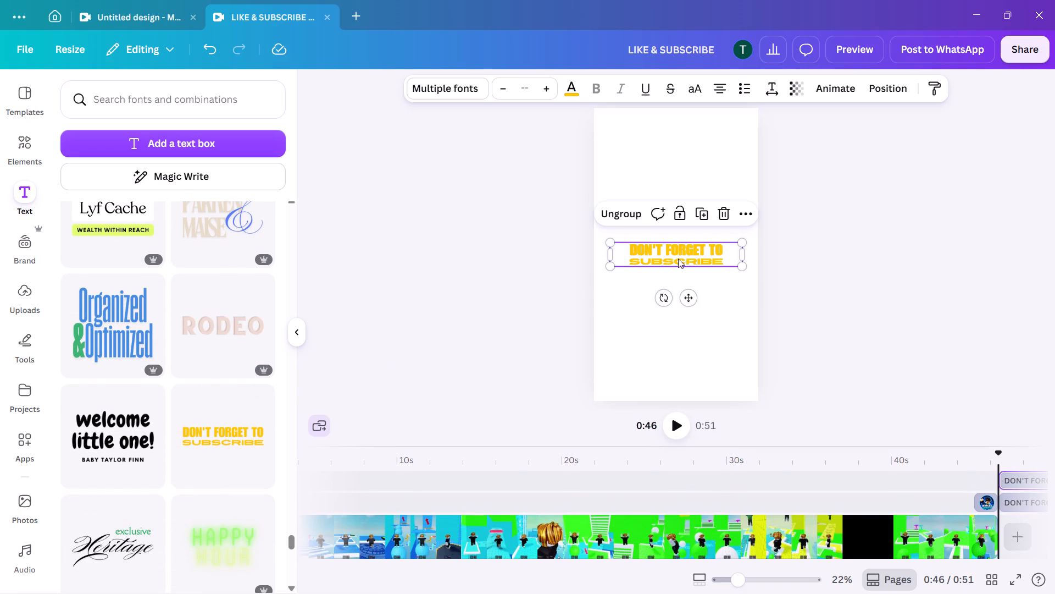
click(713, 287)
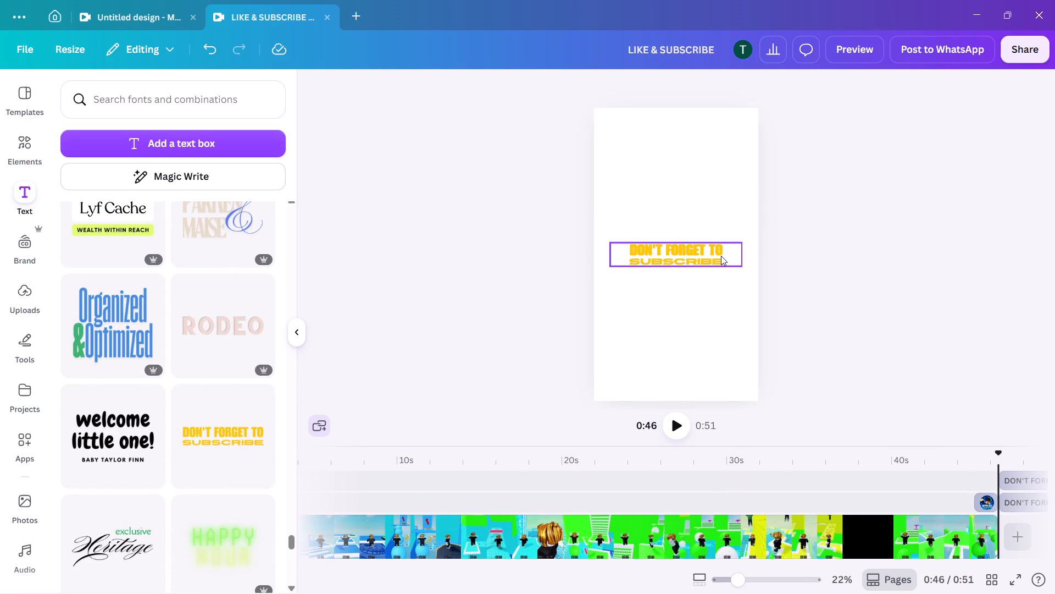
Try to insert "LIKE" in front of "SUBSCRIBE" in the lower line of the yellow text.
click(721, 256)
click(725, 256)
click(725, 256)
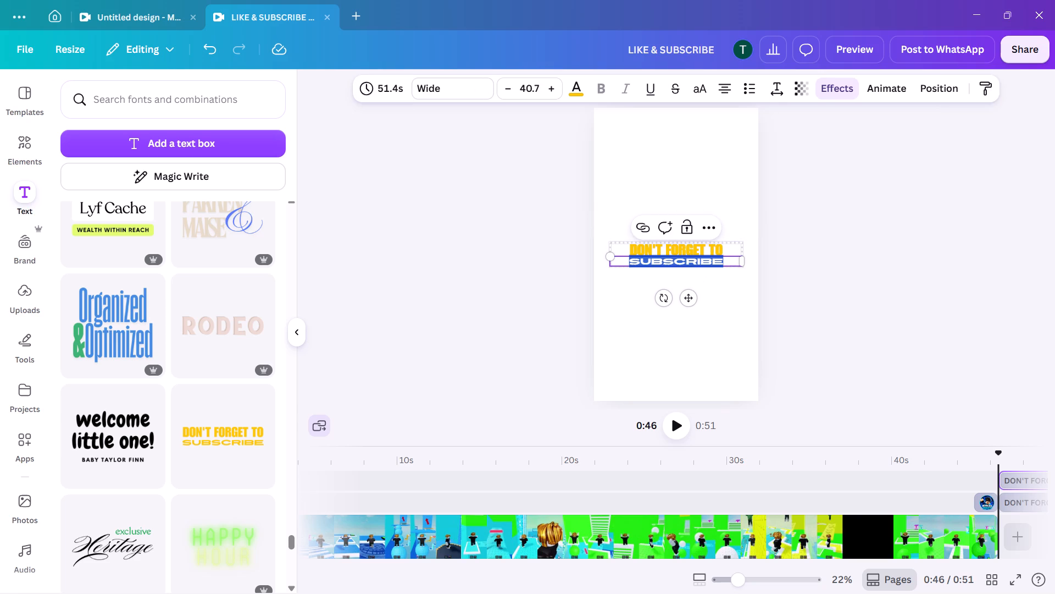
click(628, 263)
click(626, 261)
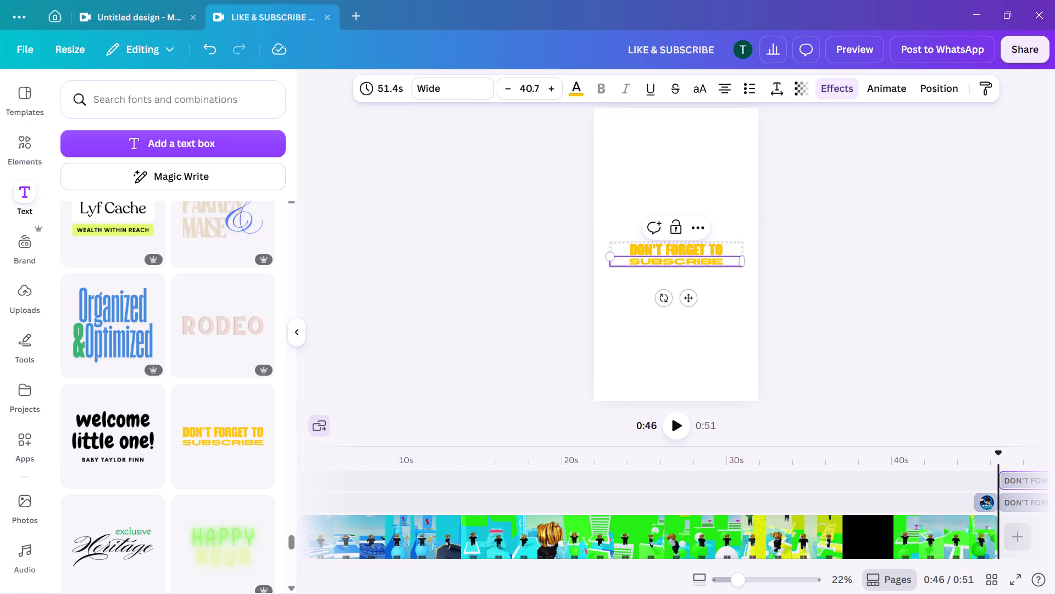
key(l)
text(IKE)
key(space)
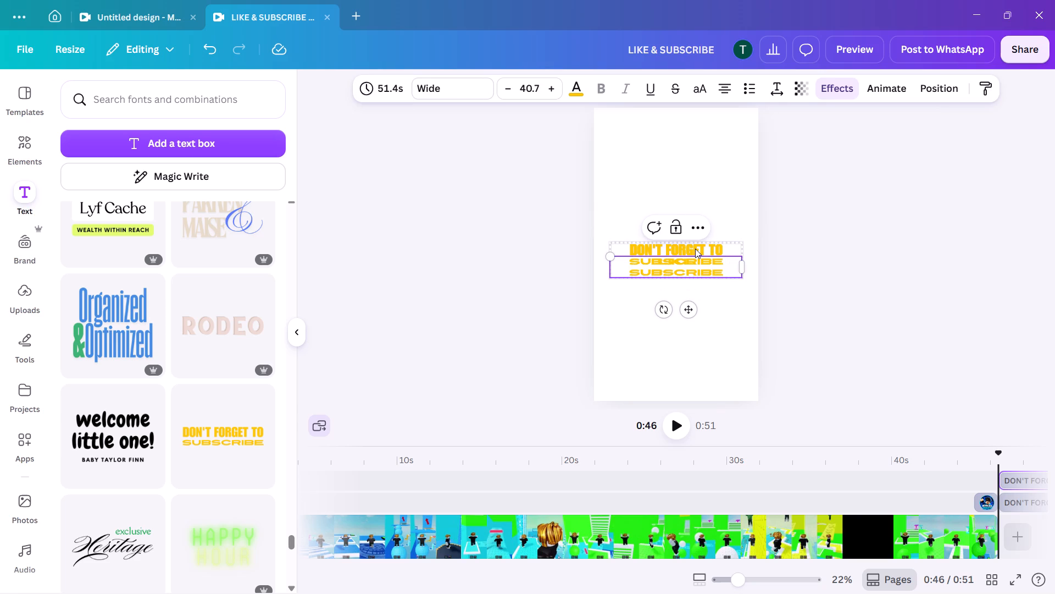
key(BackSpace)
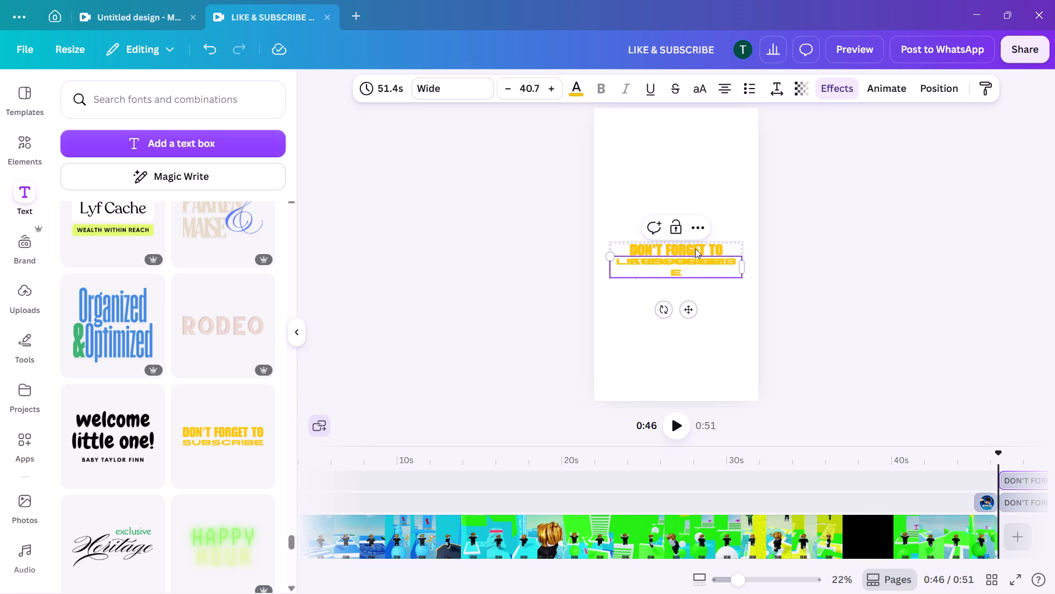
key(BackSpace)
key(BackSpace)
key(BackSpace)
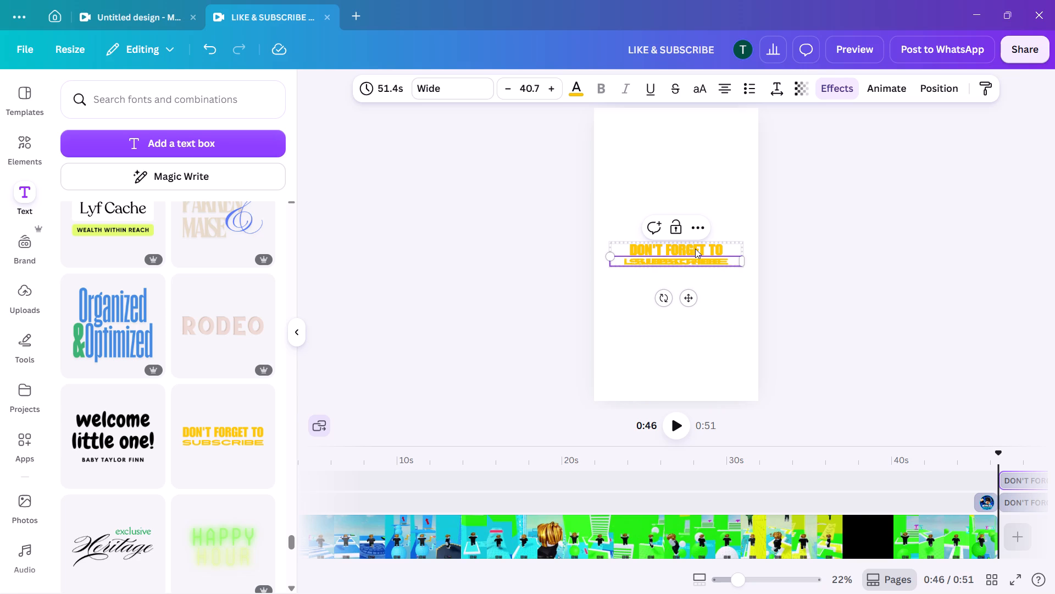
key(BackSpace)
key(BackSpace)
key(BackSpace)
Resize the "SUBSCRIBE" line's text box to a narrower width that still keeps the word on one line.
drag(743, 262, 752, 260)
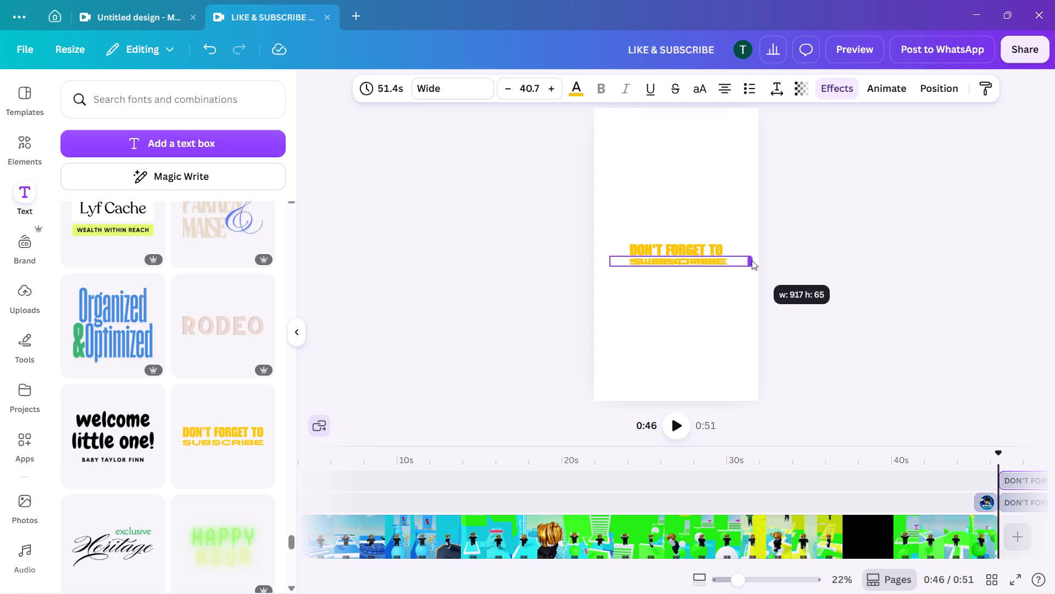
drag(752, 260, 923, 278)
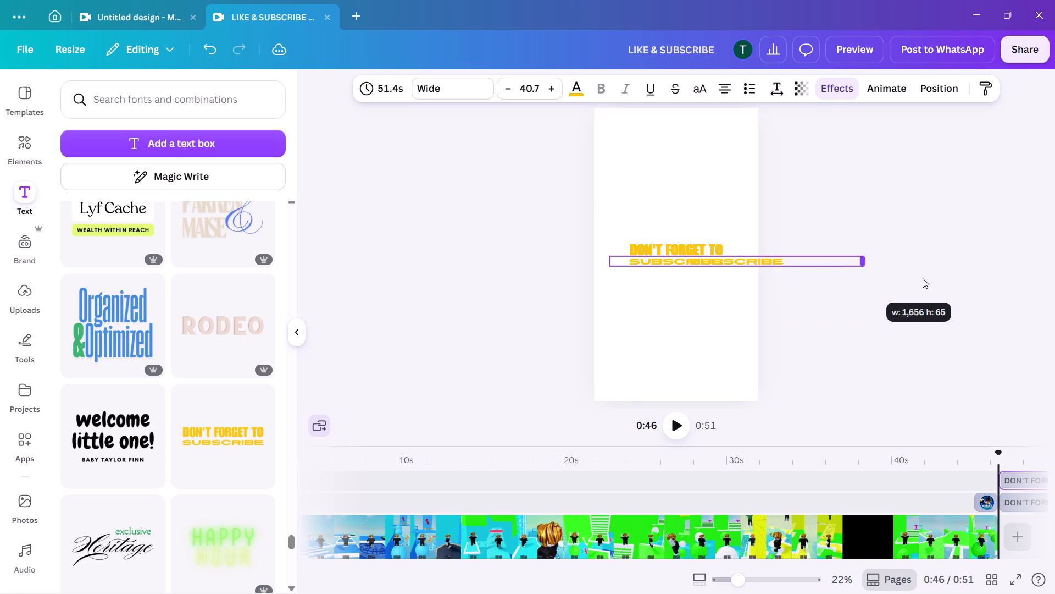
drag(923, 278, 743, 299)
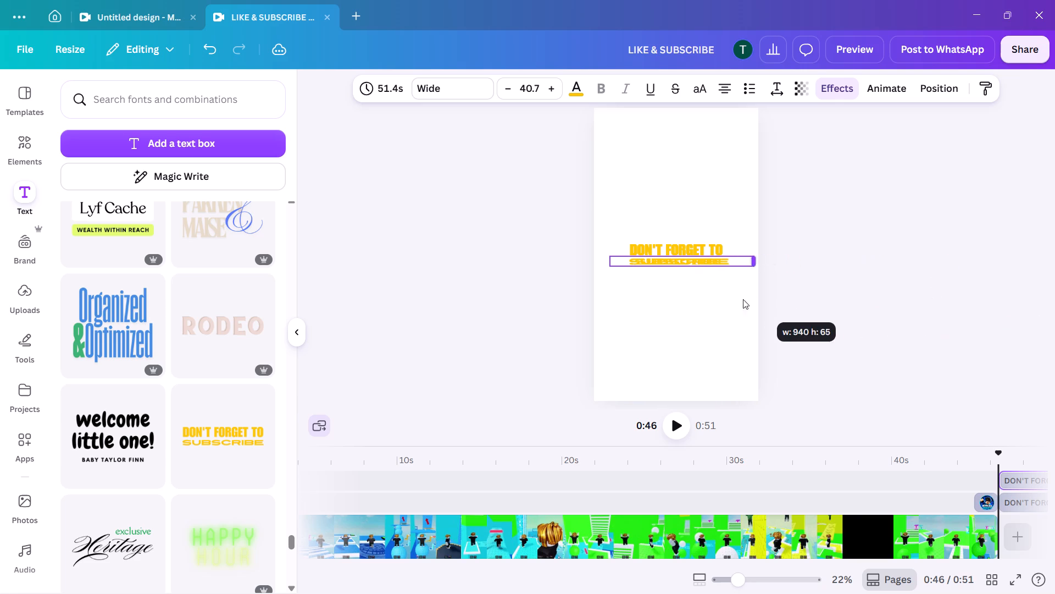
drag(743, 299, 701, 371)
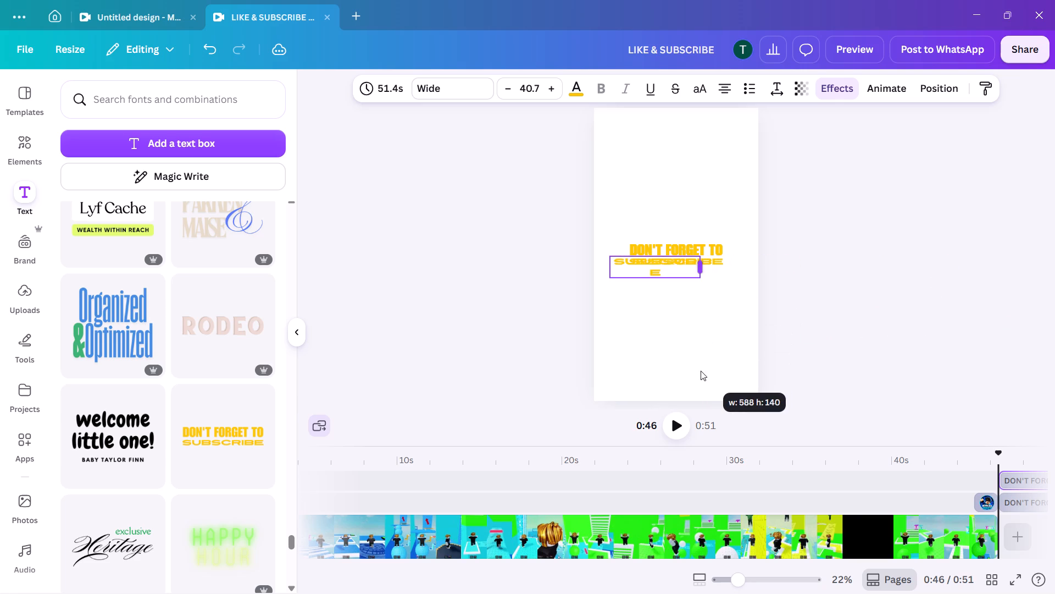
drag(701, 371, 718, 397)
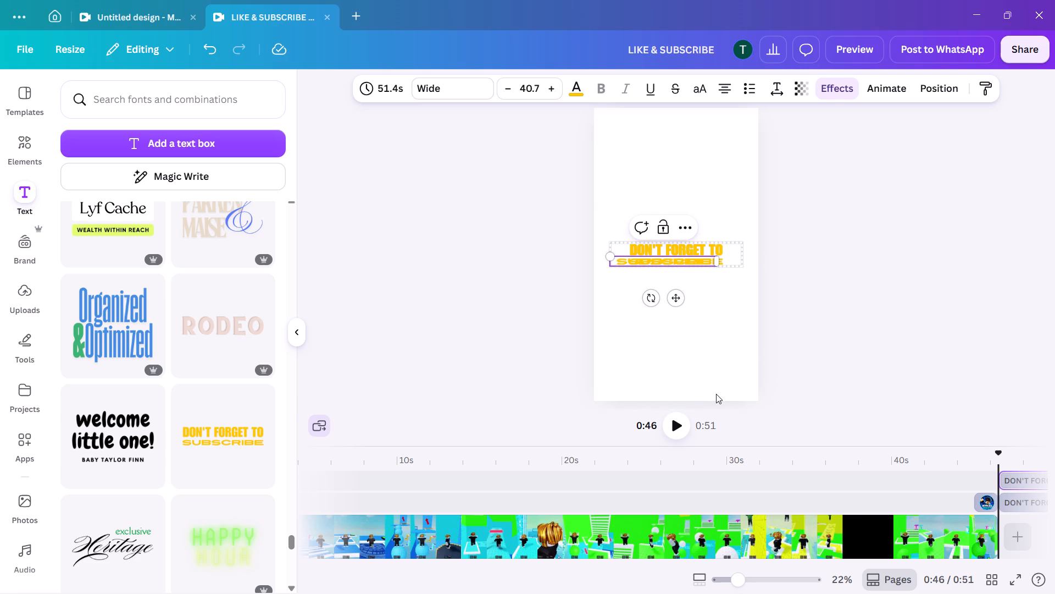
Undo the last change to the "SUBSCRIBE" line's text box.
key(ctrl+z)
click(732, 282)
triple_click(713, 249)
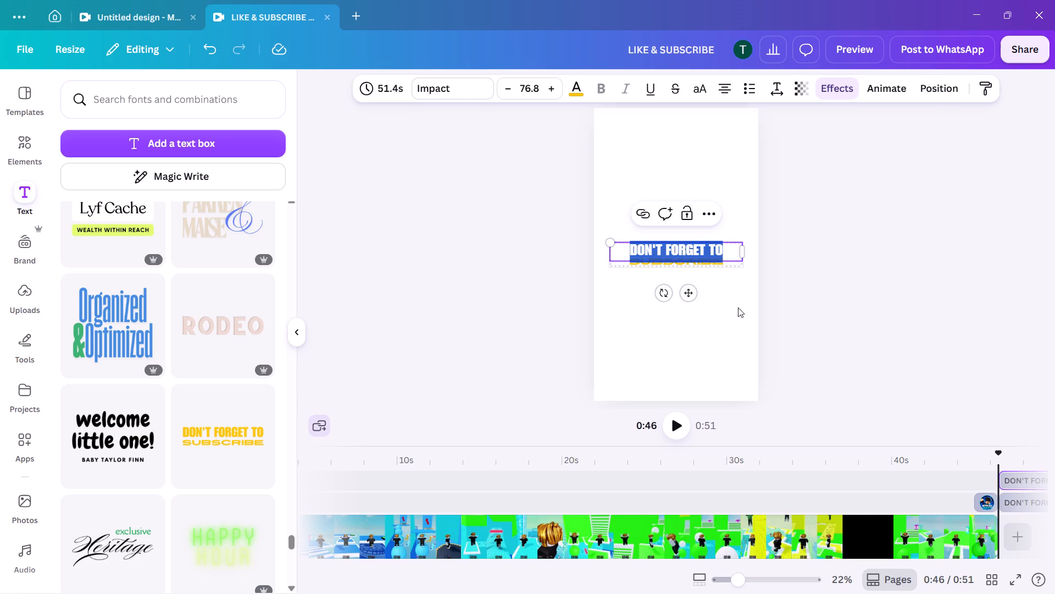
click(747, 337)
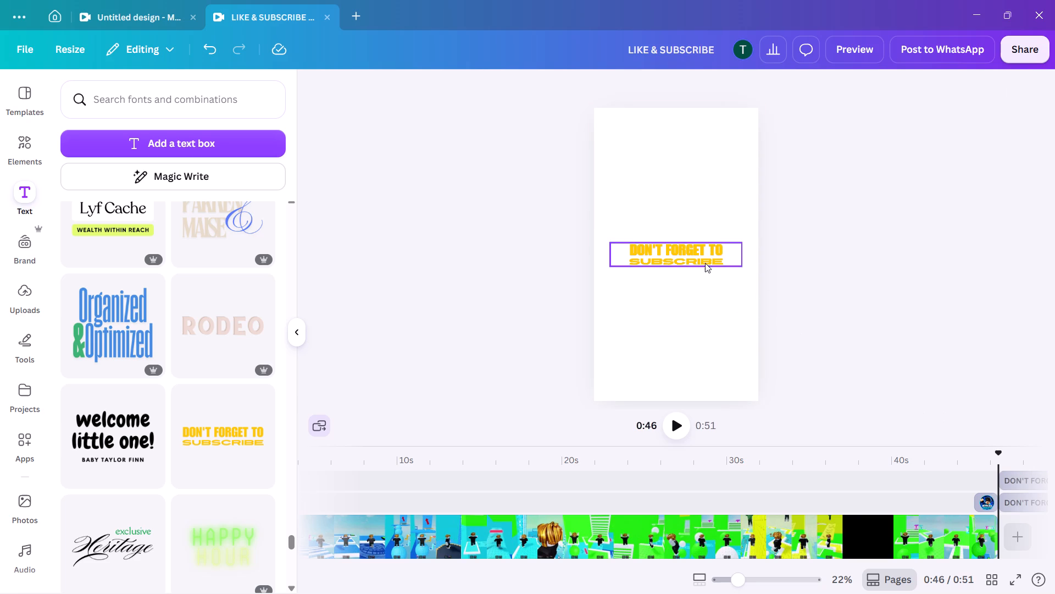
Move the overlapping duplicate of the yellow "DON'T FORGET TO SUBSCRIBE" text off the original and delete both of its lines.
click(704, 262)
drag(741, 263, 764, 299)
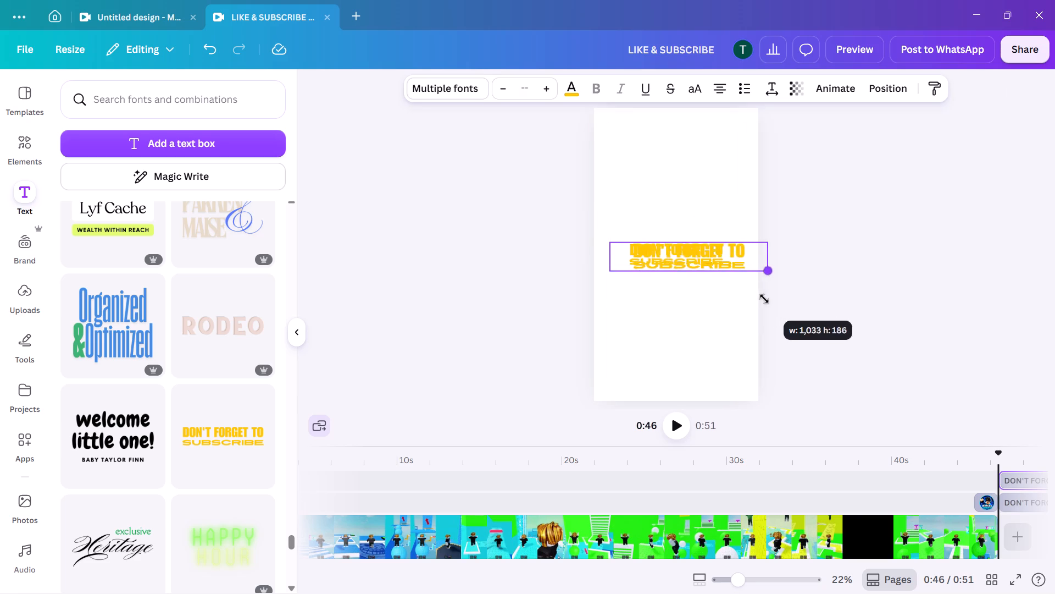
drag(764, 299, 779, 314)
drag(728, 251, 738, 314)
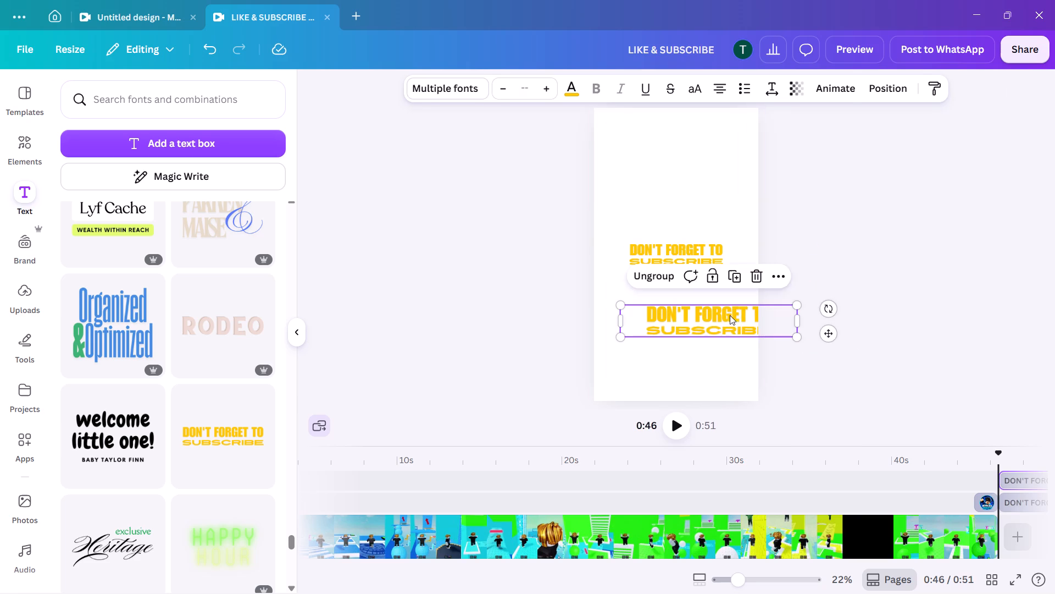
click(727, 319)
click(745, 278)
click(700, 251)
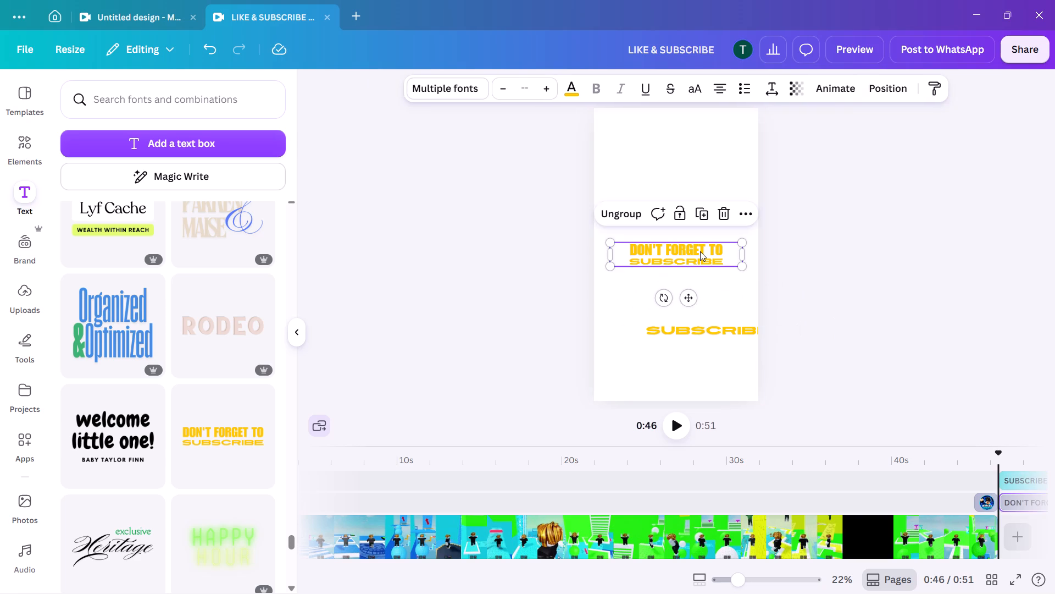
click(697, 327)
click(729, 293)
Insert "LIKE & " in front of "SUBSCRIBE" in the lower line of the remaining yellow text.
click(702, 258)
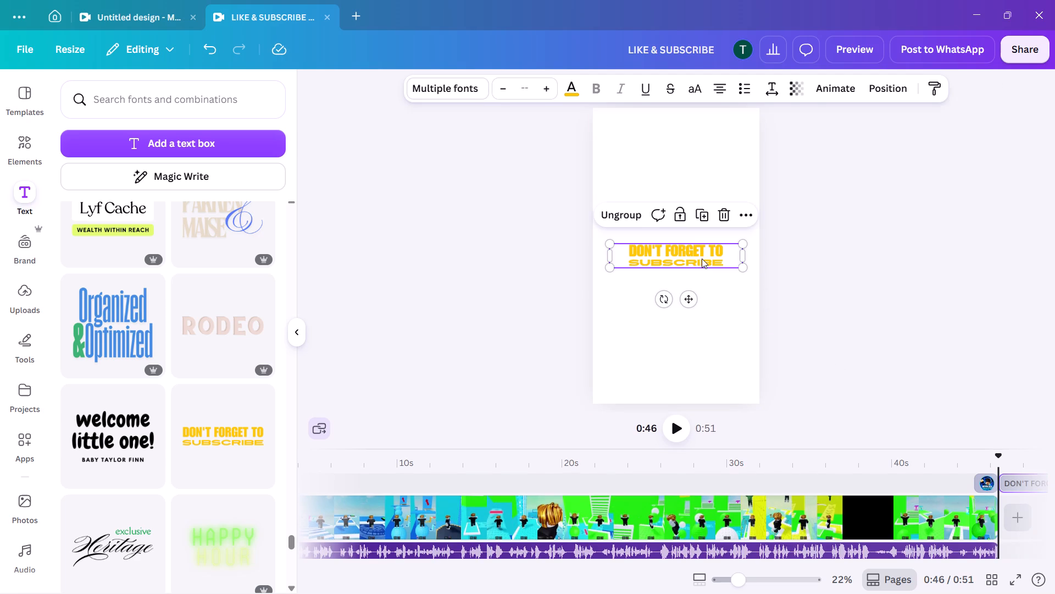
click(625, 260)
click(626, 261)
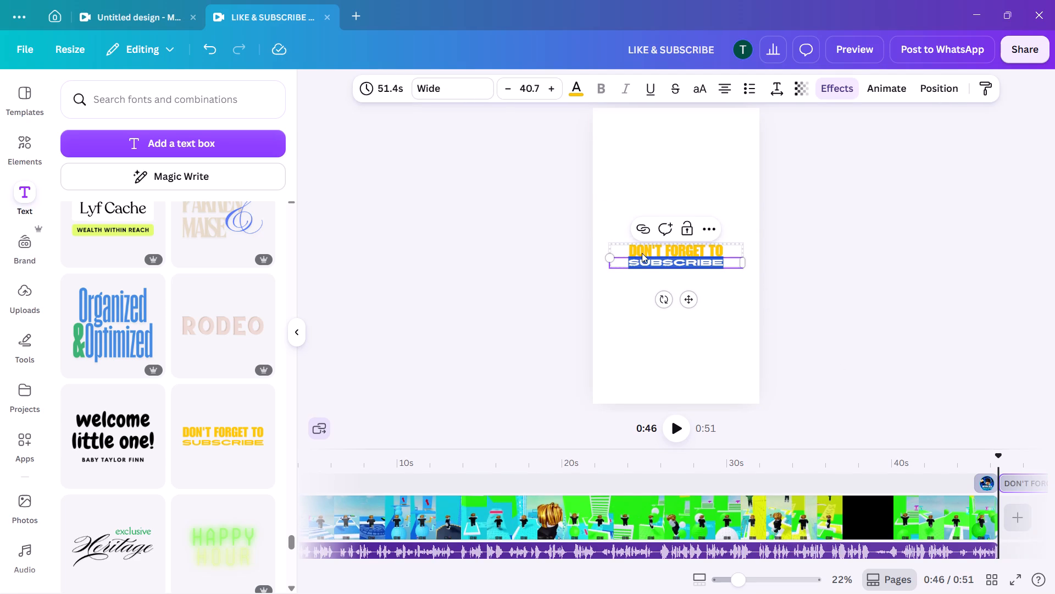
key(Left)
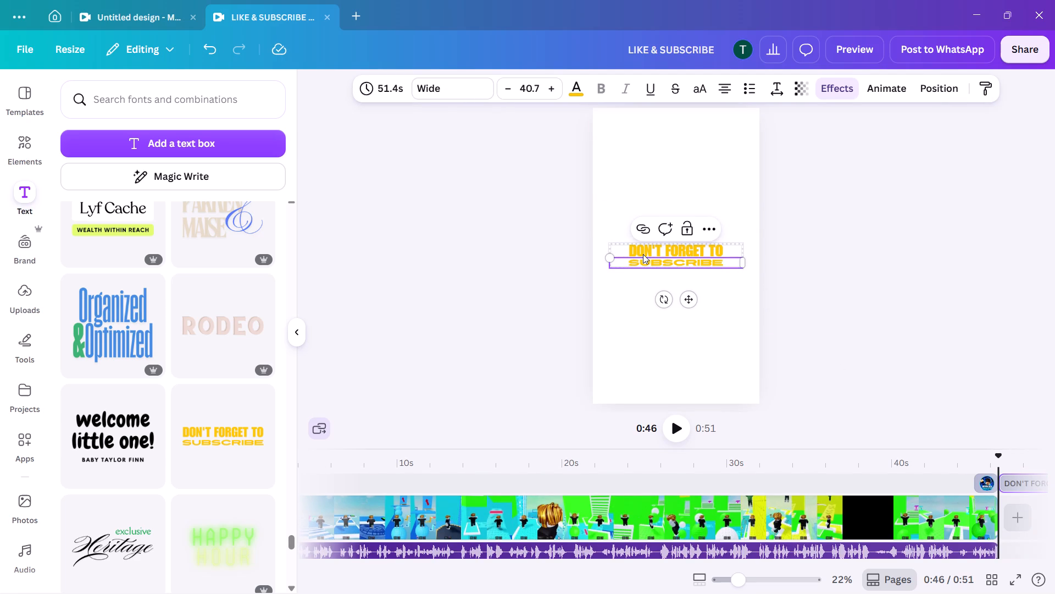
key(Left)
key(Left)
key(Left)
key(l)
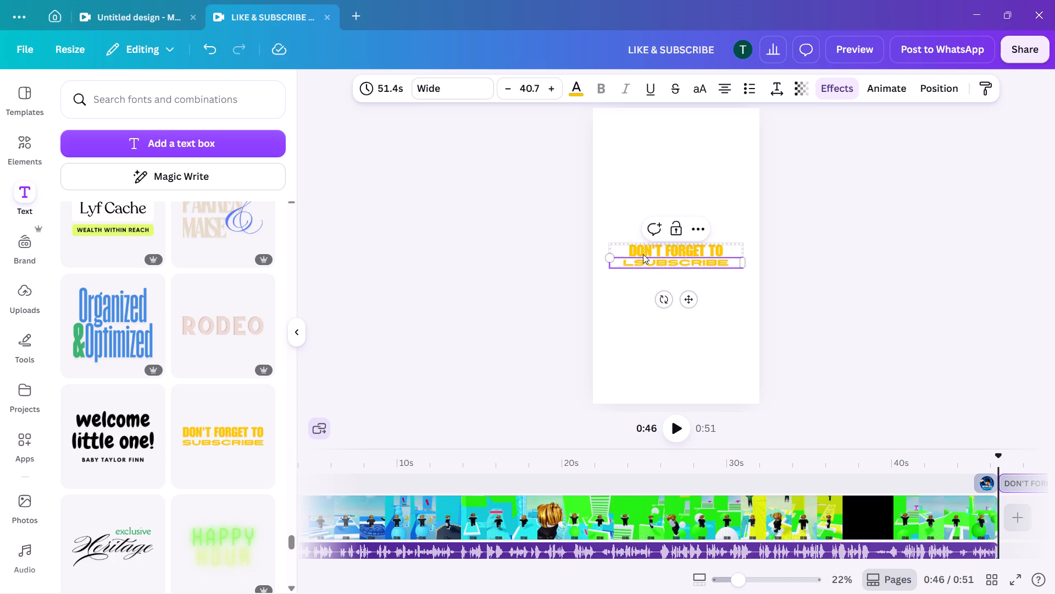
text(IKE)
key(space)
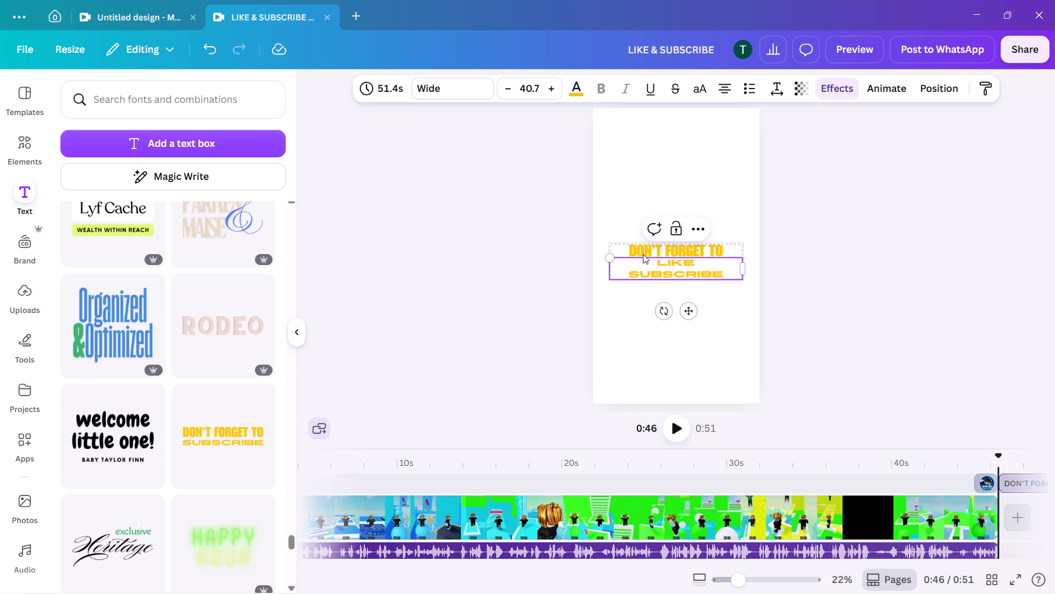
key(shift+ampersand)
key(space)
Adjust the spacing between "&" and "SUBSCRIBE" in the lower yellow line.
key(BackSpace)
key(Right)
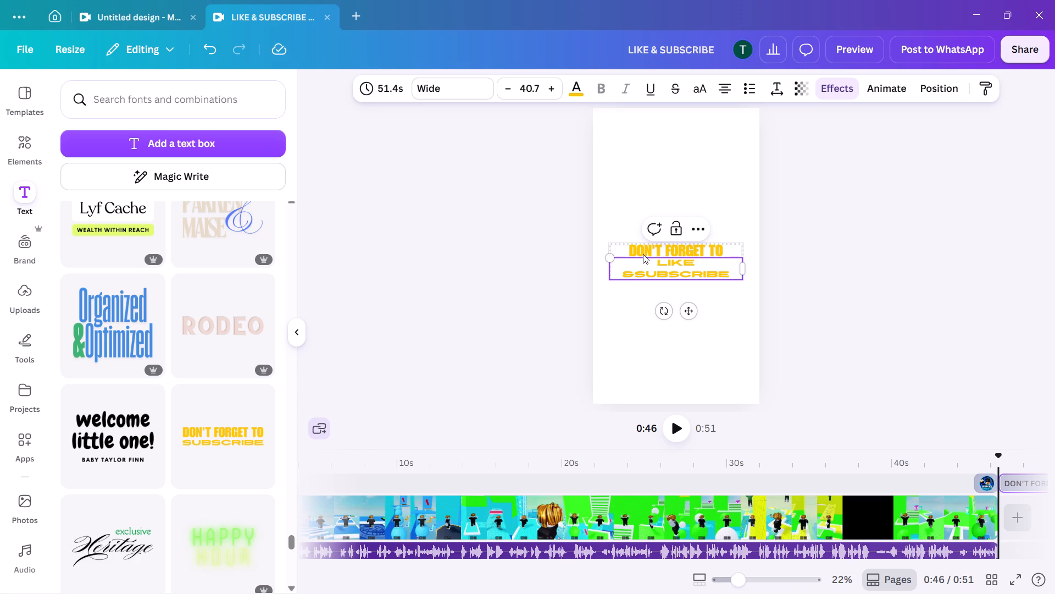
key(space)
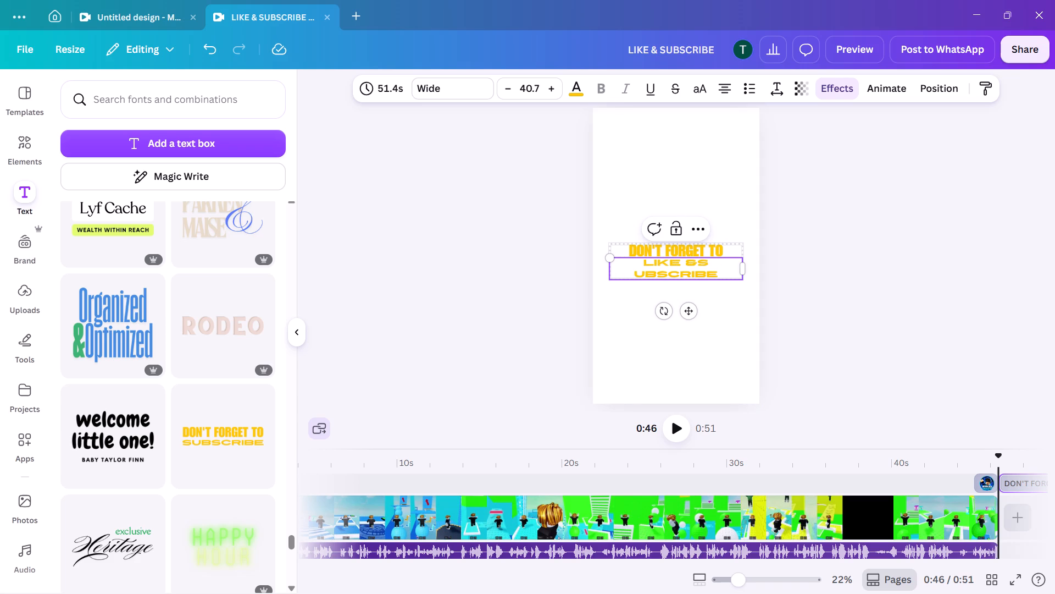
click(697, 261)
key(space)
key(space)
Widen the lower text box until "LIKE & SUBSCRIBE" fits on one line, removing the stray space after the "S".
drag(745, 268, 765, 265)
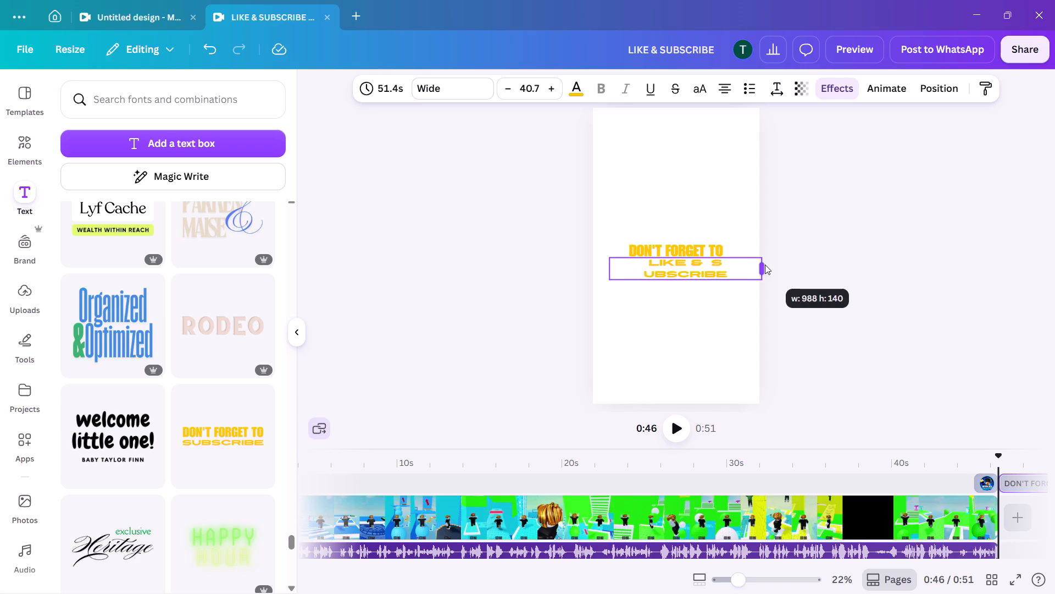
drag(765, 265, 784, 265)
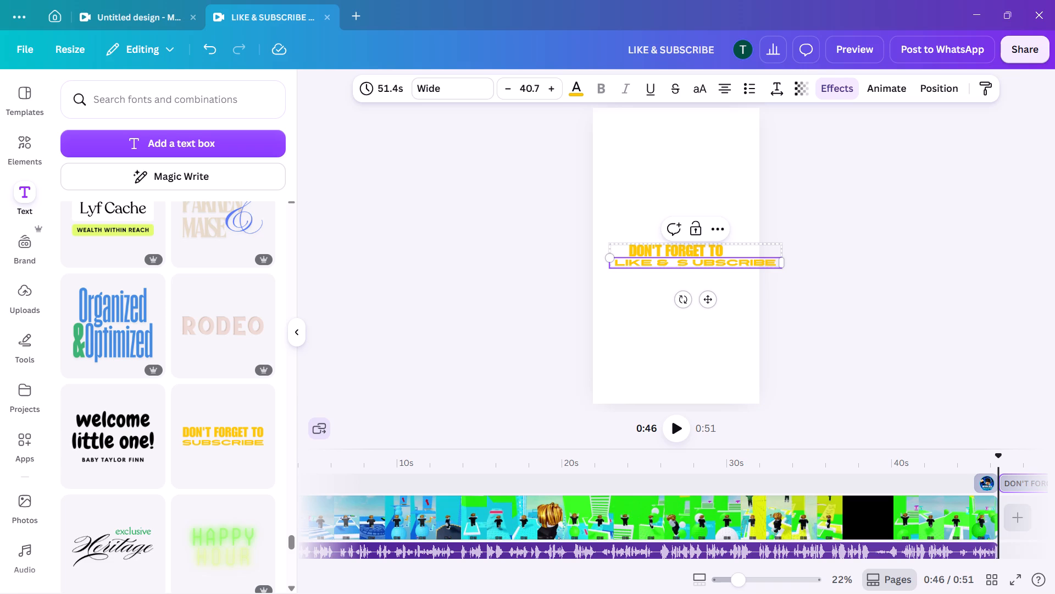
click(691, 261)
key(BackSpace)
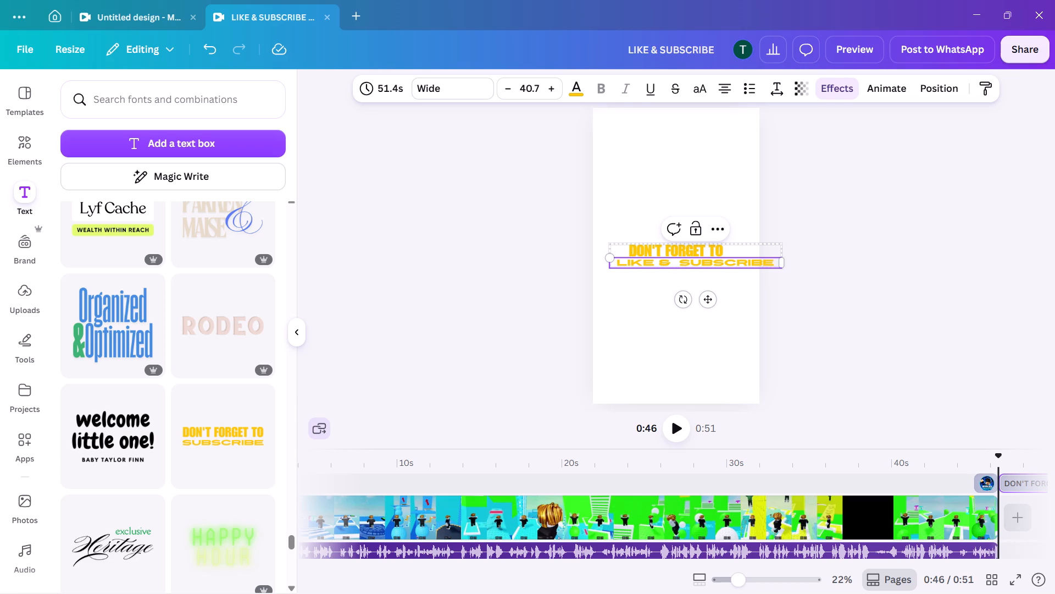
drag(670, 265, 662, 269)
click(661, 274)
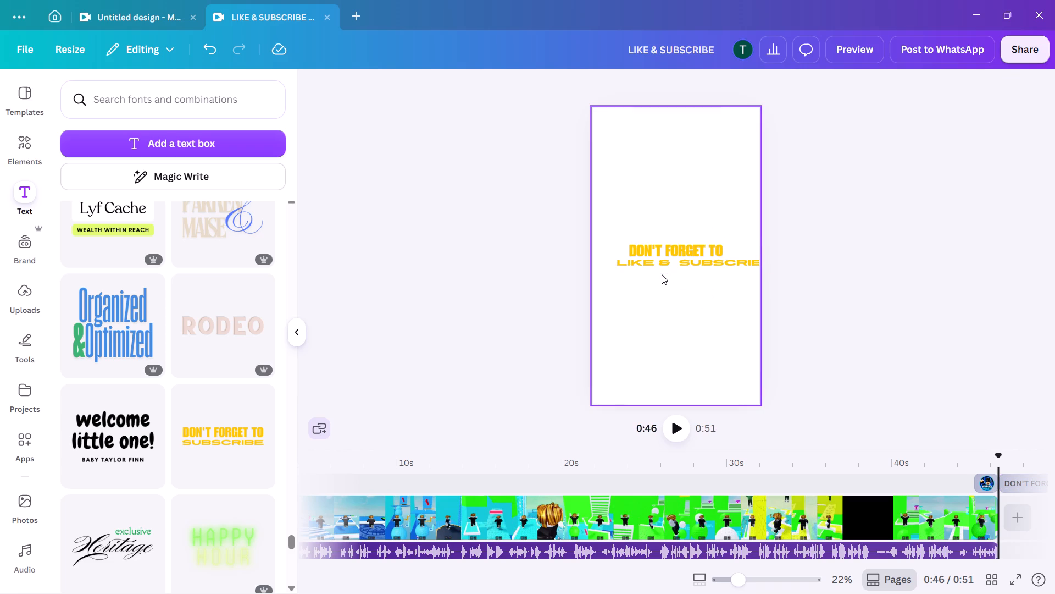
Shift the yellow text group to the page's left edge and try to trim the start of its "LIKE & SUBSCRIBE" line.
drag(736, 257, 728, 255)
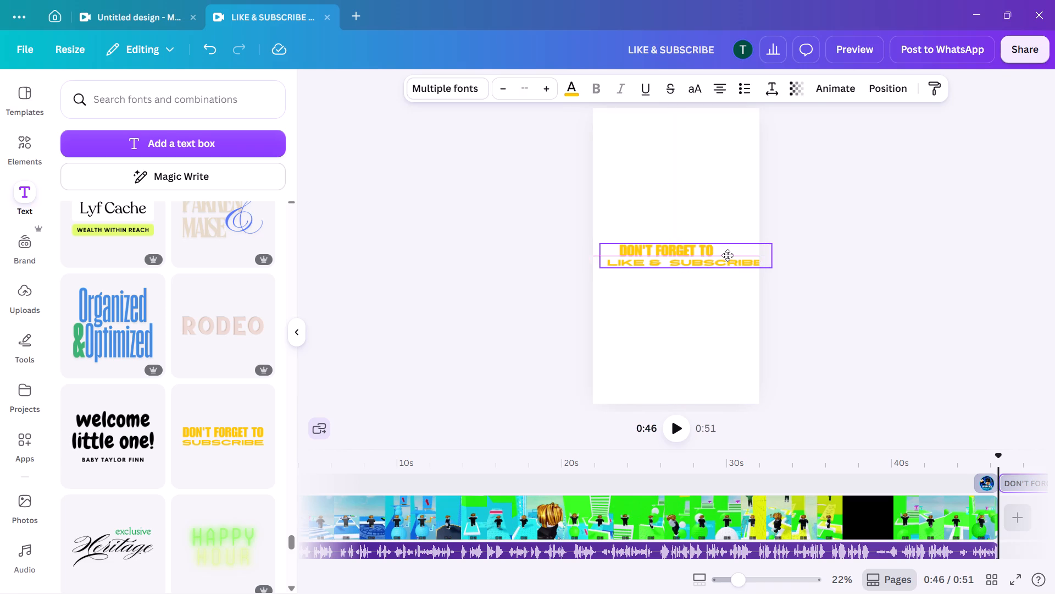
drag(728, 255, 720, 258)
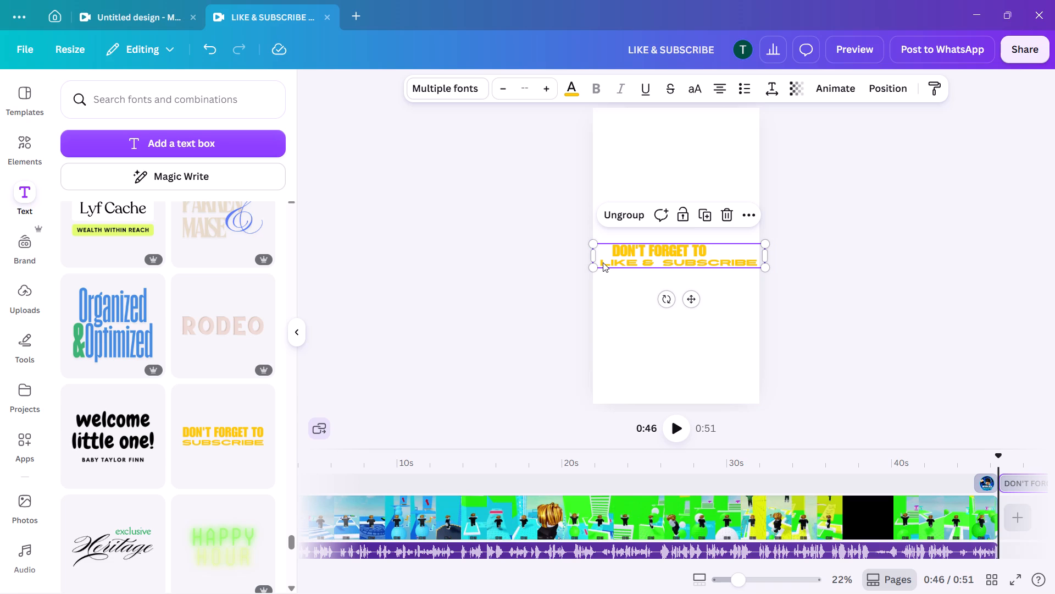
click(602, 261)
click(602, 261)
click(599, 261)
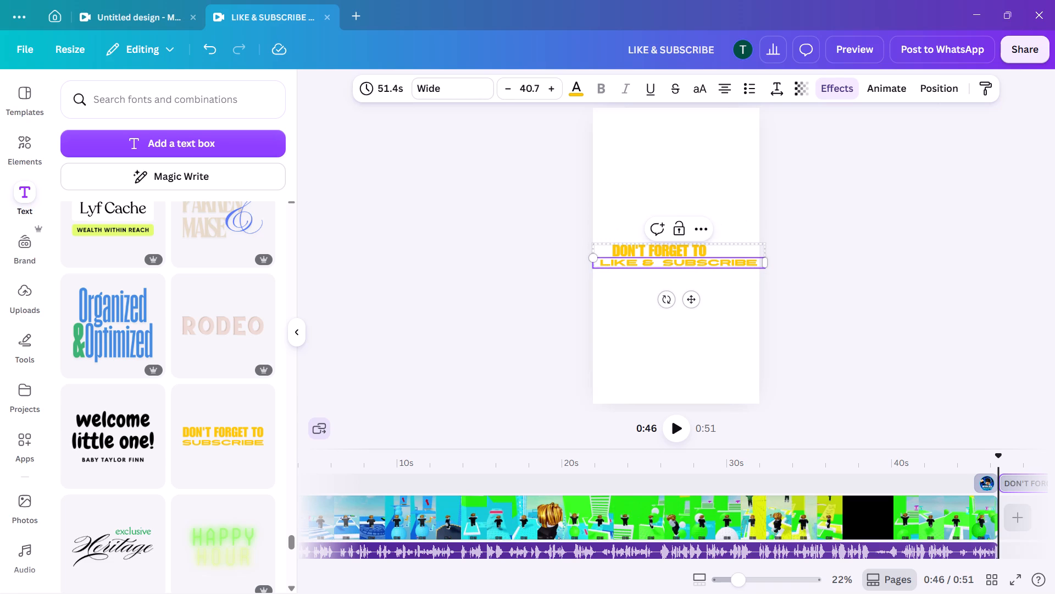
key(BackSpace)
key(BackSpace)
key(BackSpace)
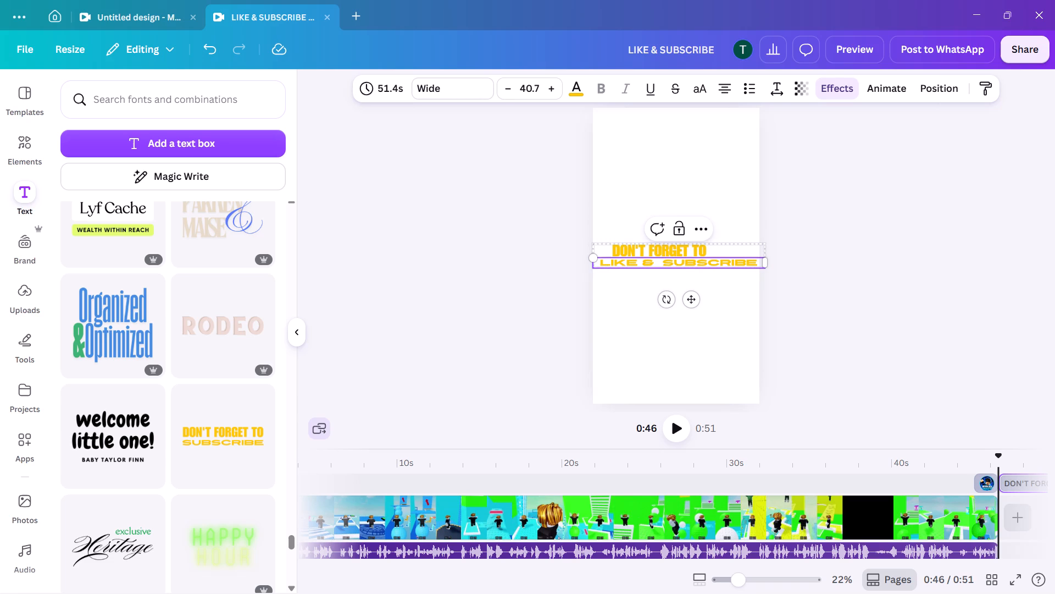
Delete the yellow "DON'T FORGET TO LIKE & SUBSCRIBE" text group from the page.
triple_click(698, 260)
click(756, 206)
click(693, 259)
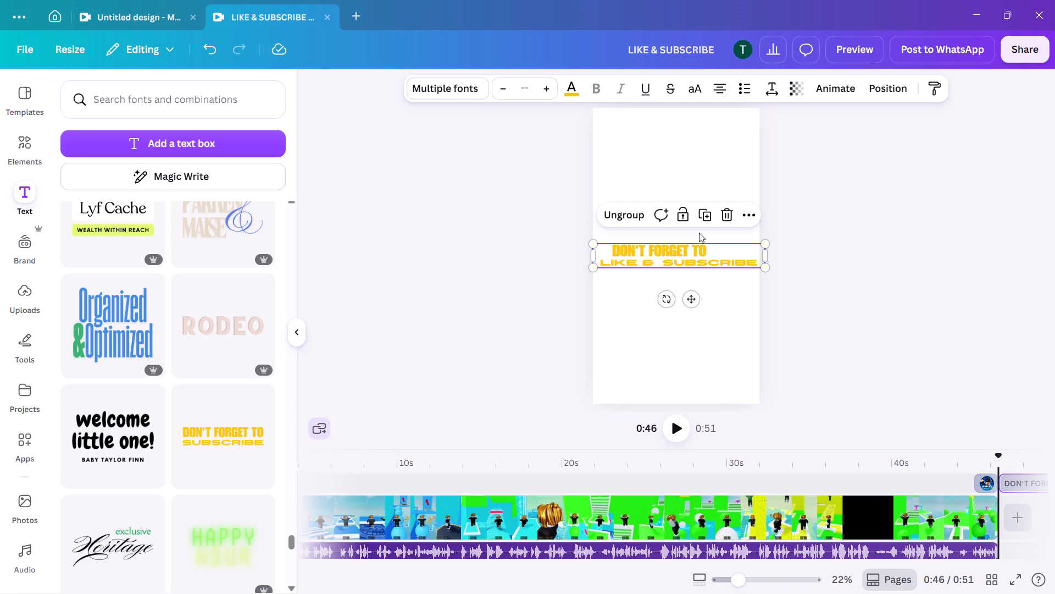
click(726, 215)
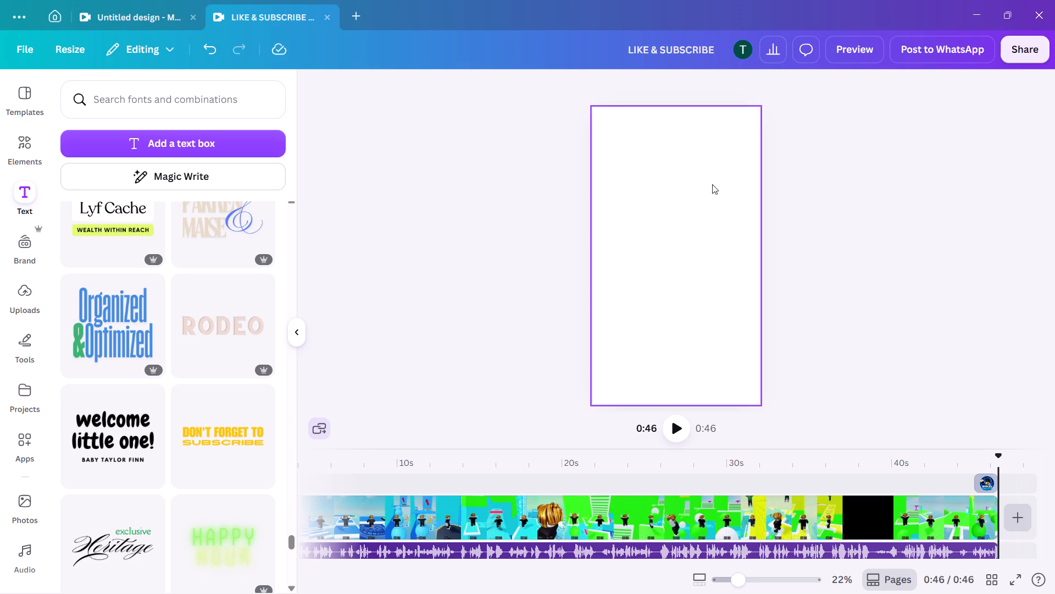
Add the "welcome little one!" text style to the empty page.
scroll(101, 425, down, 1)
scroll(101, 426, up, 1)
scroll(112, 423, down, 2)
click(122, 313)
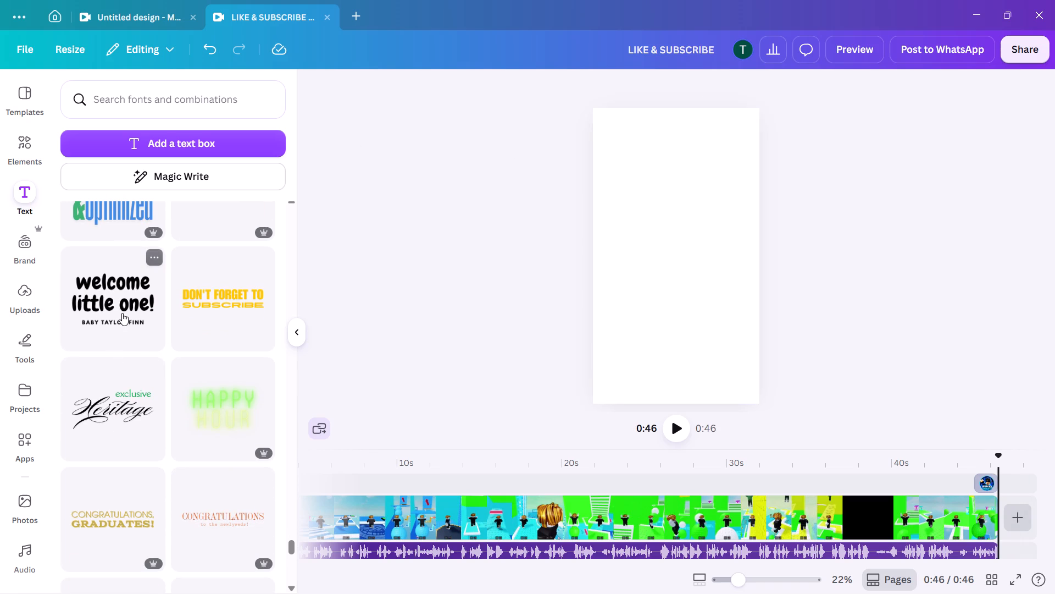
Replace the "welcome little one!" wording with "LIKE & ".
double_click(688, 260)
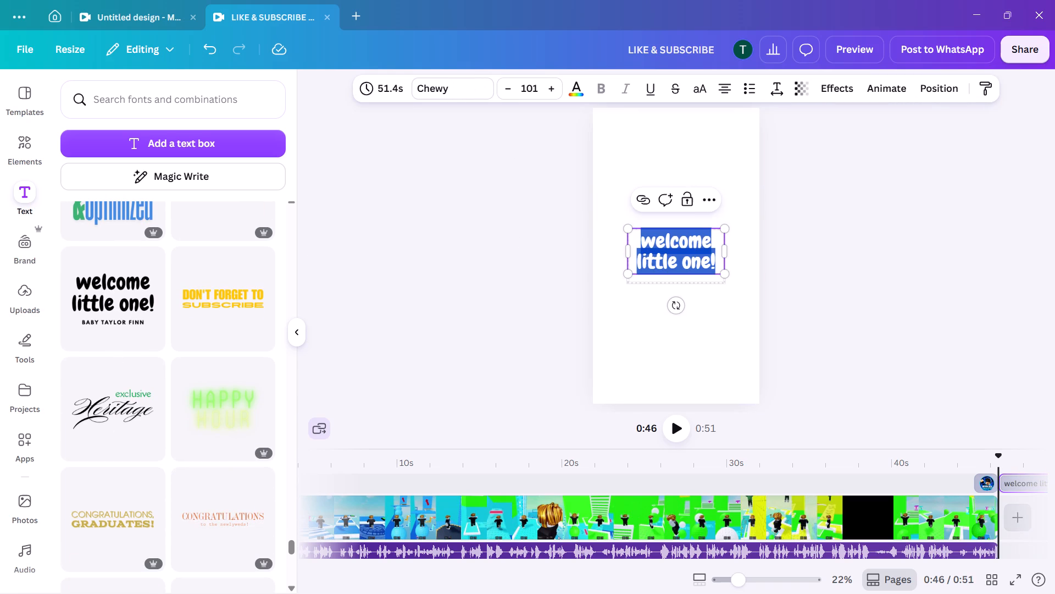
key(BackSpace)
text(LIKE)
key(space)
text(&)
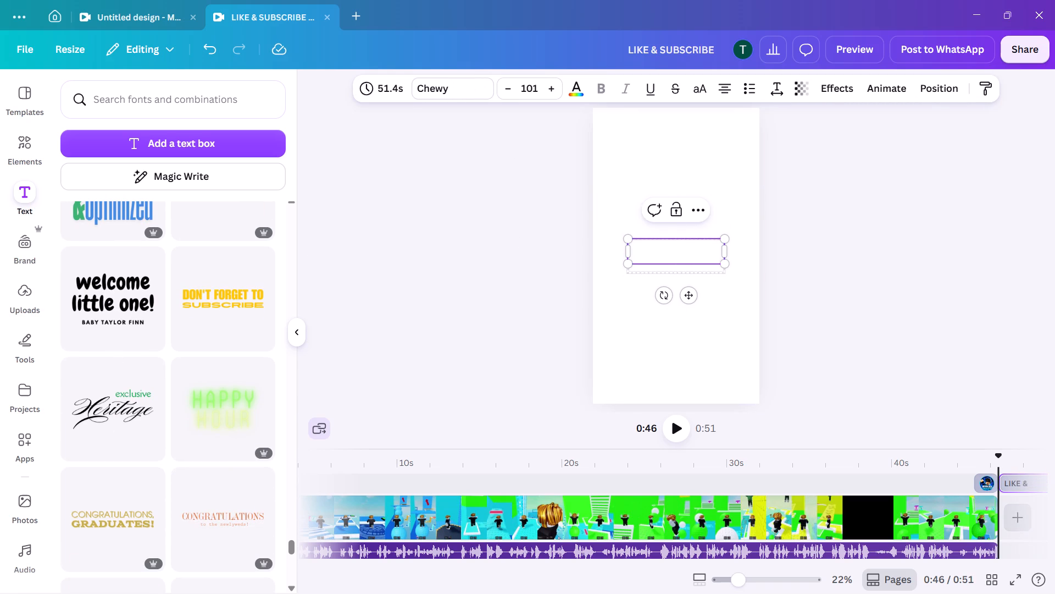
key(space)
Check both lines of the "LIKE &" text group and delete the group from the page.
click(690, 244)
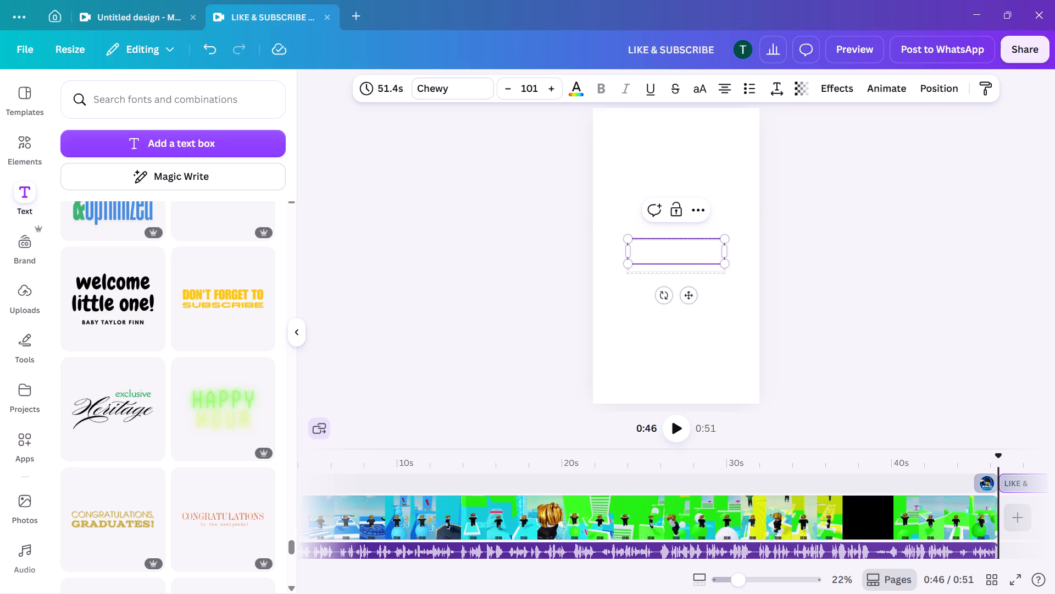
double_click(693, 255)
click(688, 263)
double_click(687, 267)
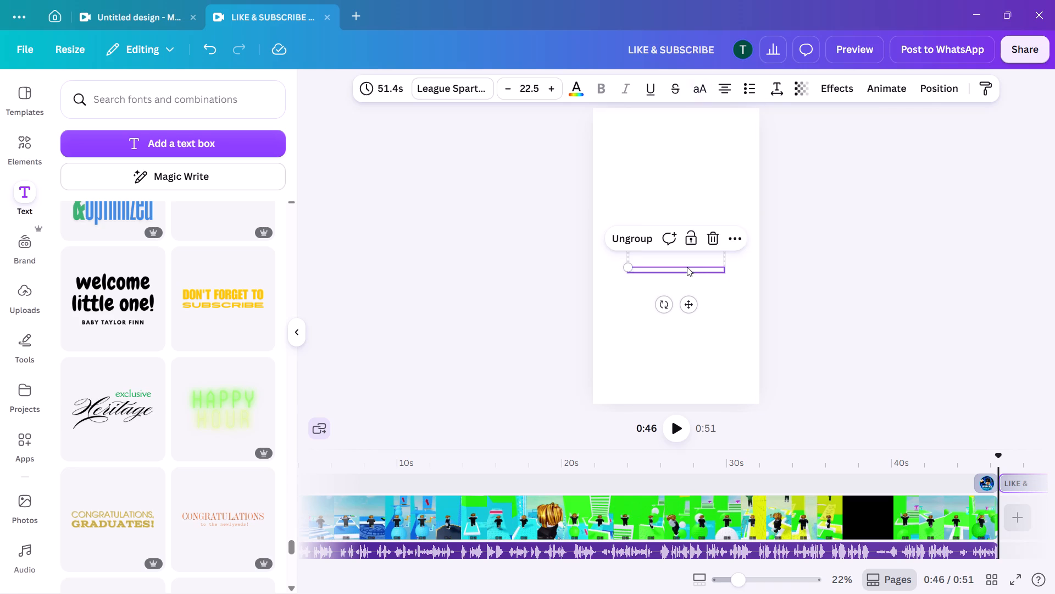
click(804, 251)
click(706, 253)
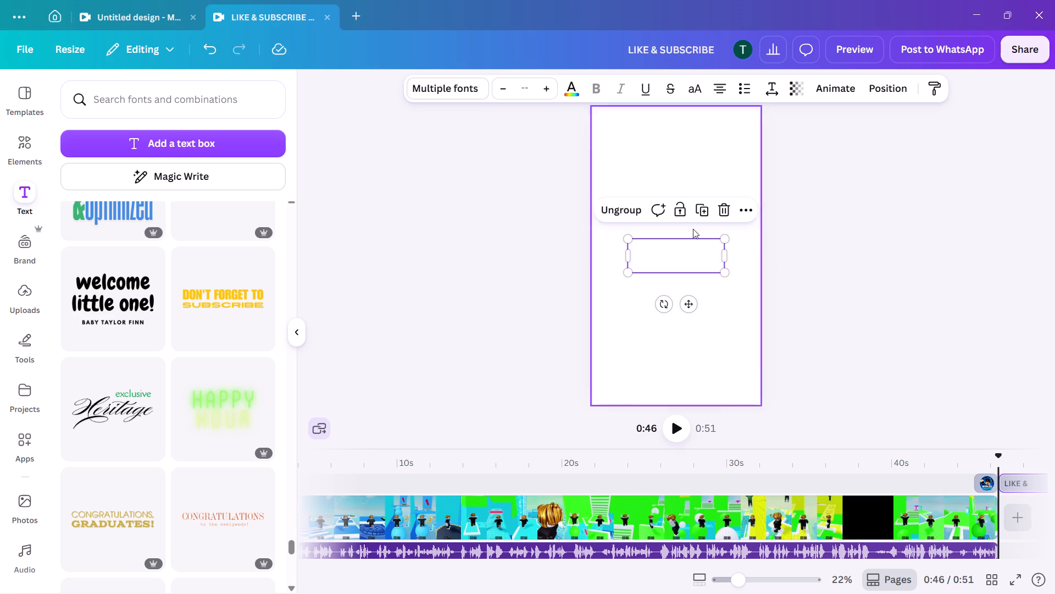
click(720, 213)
Find the "Y2K DESIGN mood" text style among the combinations and add it to the empty page.
scroll(206, 338, down, 5)
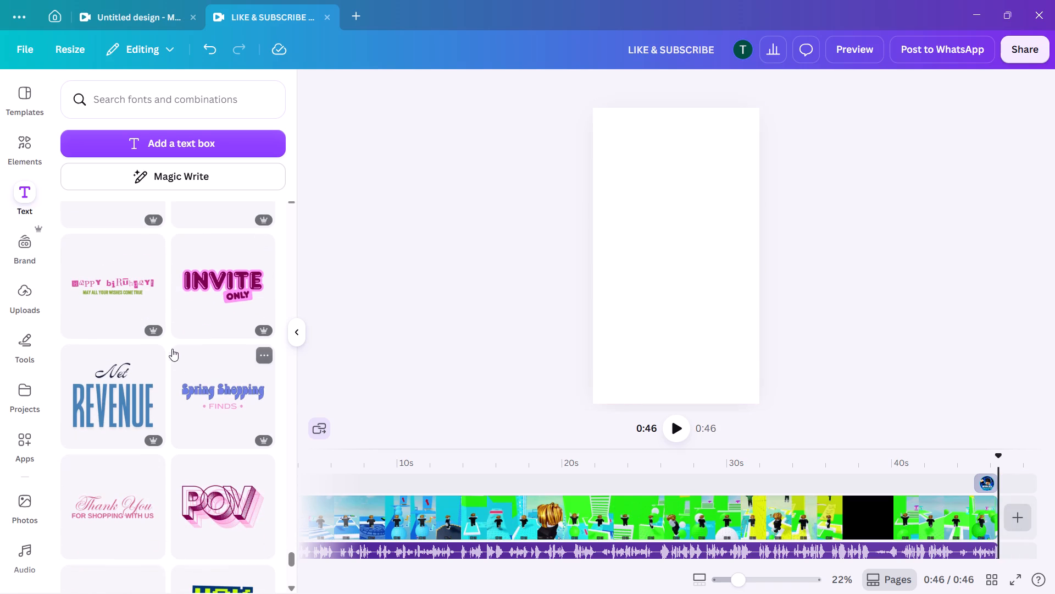
scroll(233, 358, up, 1)
scroll(234, 373, down, 3)
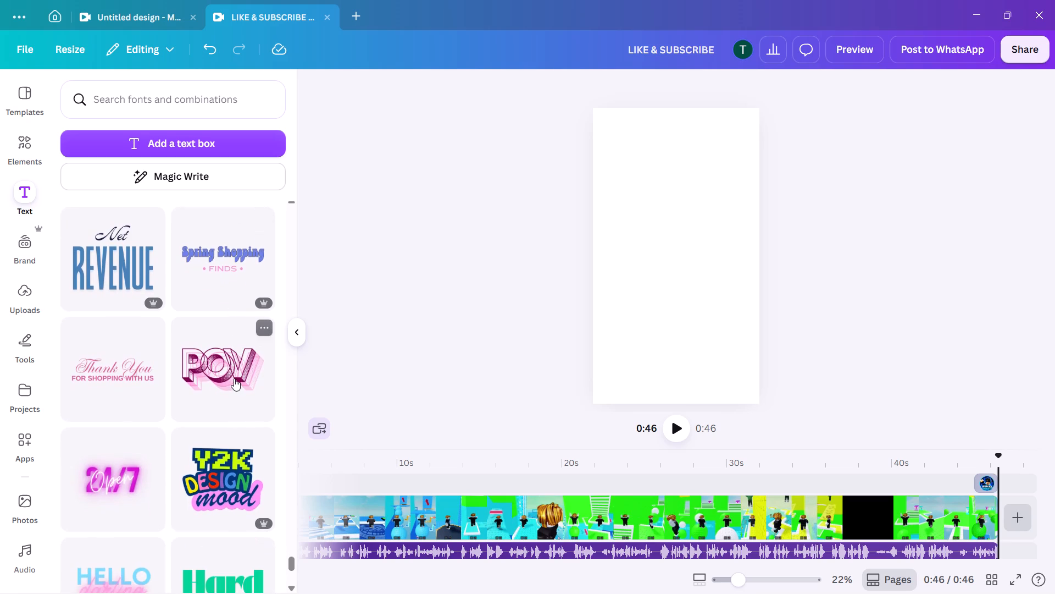
scroll(234, 378, down, 2)
click(232, 371)
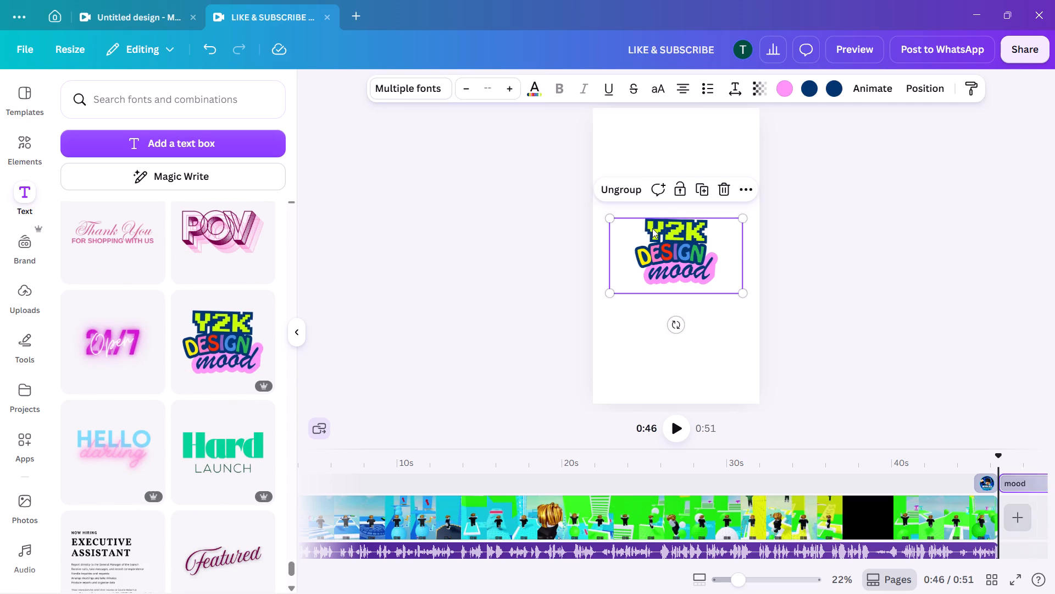
Replace "Y2K" in the top line of the new text style with "LIKE & ".
click(652, 228)
click(652, 228)
text(LIKE)
key(space)
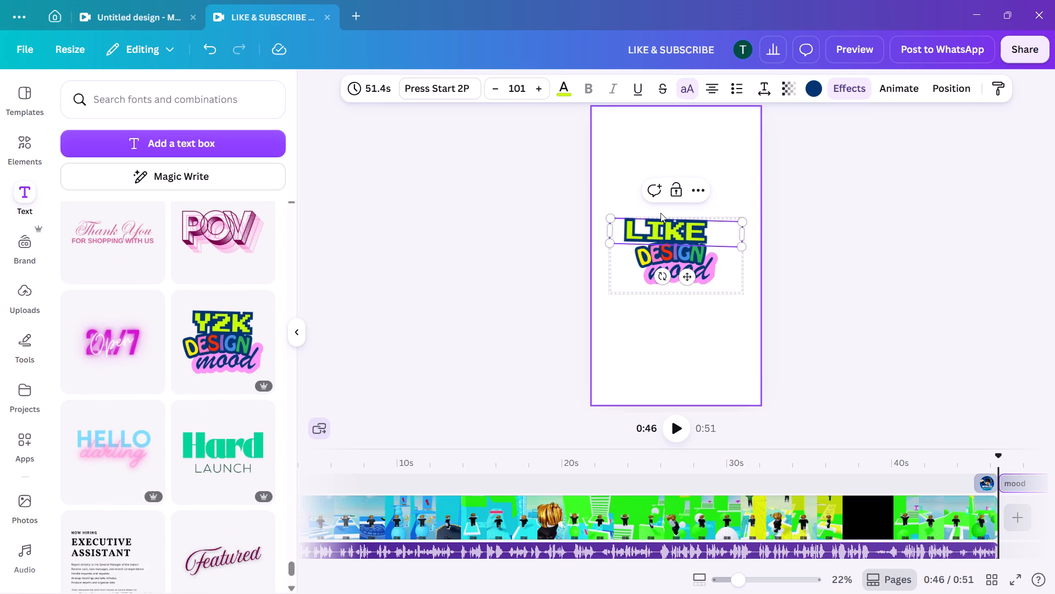
text(&)
key(space)
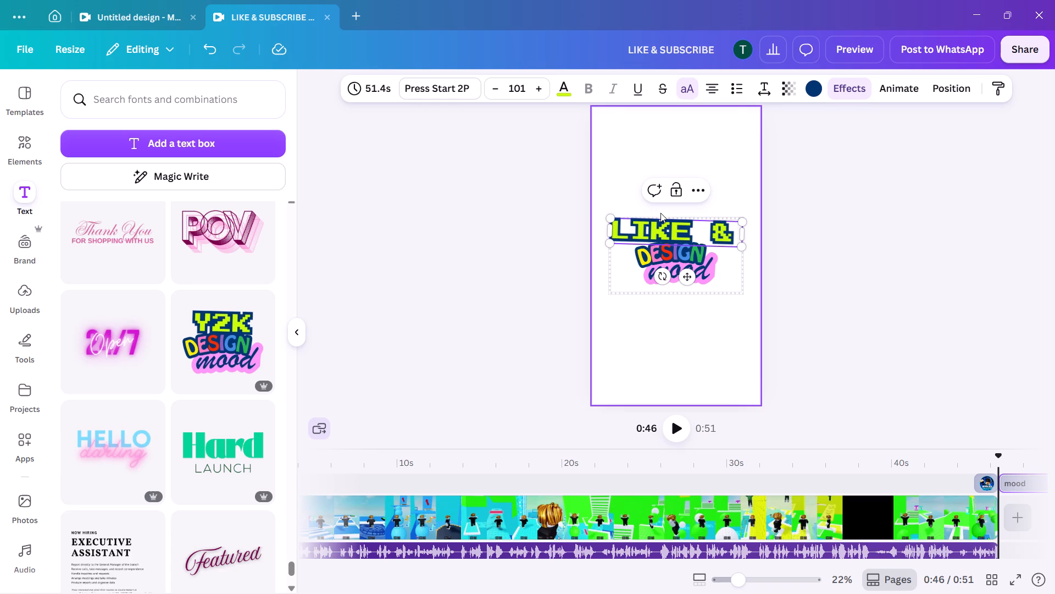
Replace "DESIGN" in the middle line of the text group with "SUBSCRIBE".
double_click(682, 251)
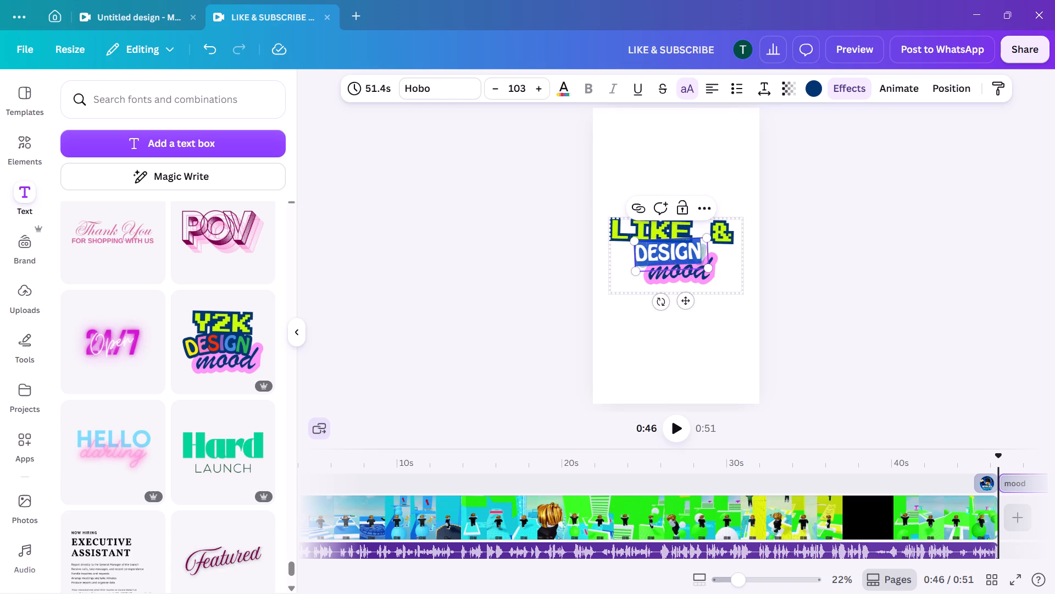
key(BackSpace)
text(SUBSCRIBE)
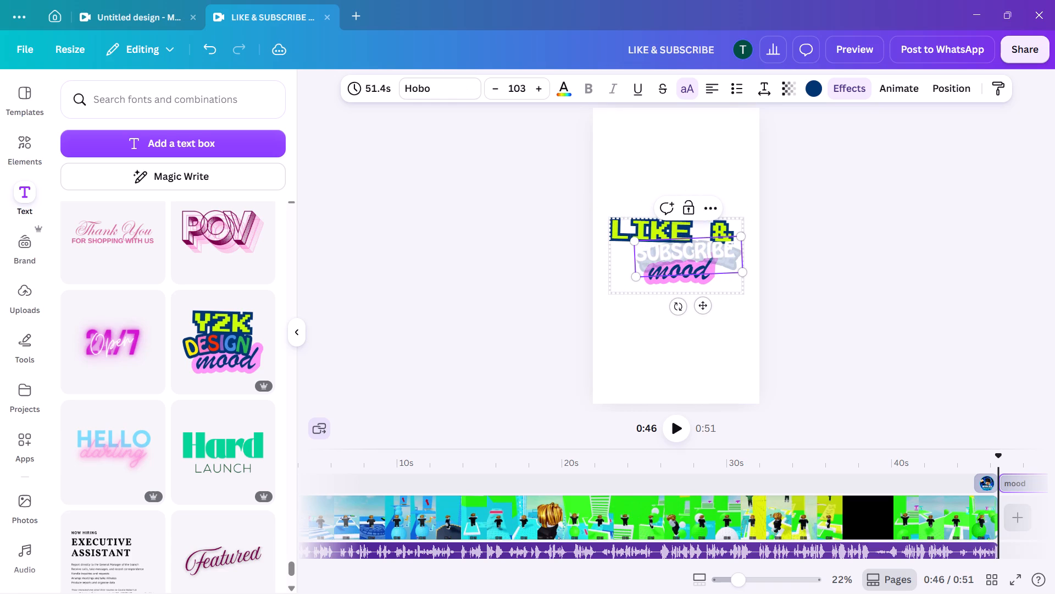
Delete the pink "mood" line from the text group, keeping only "LIKE &" and "SUBSCRIBE".
click(694, 282)
click(692, 277)
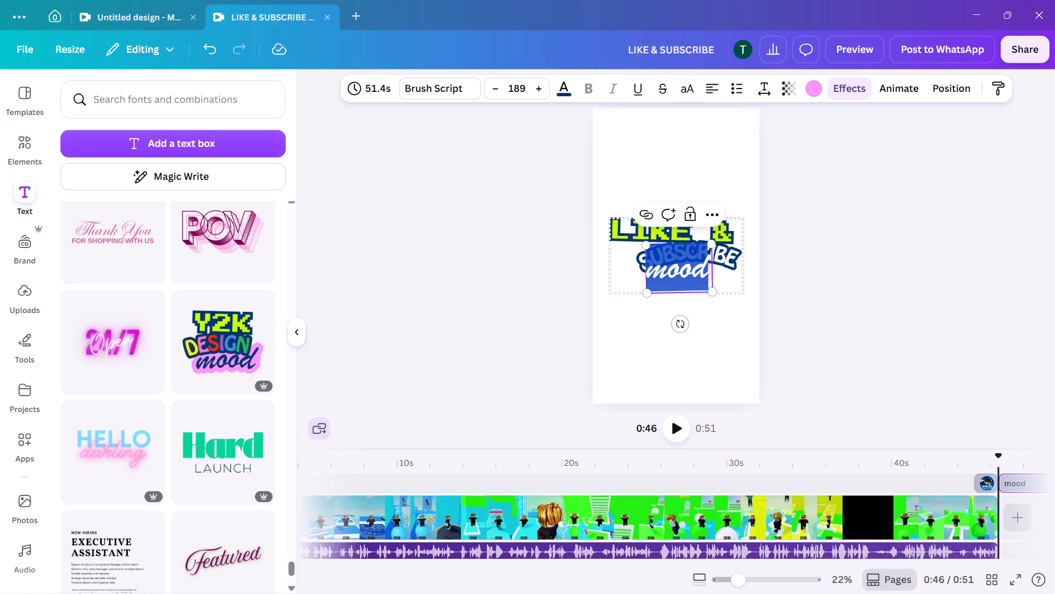
click(713, 328)
click(702, 267)
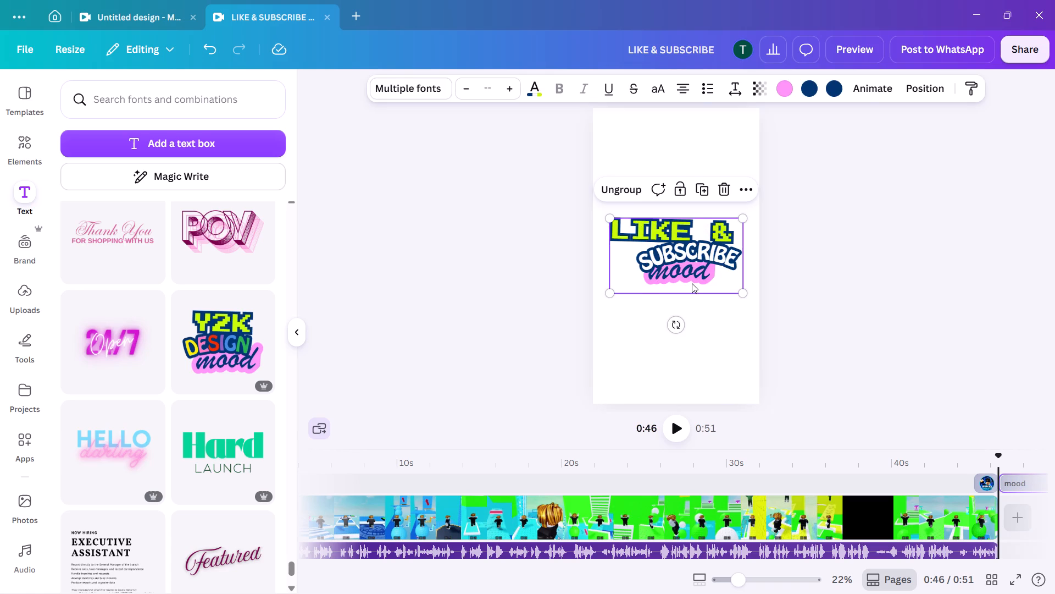
click(691, 278)
click(714, 218)
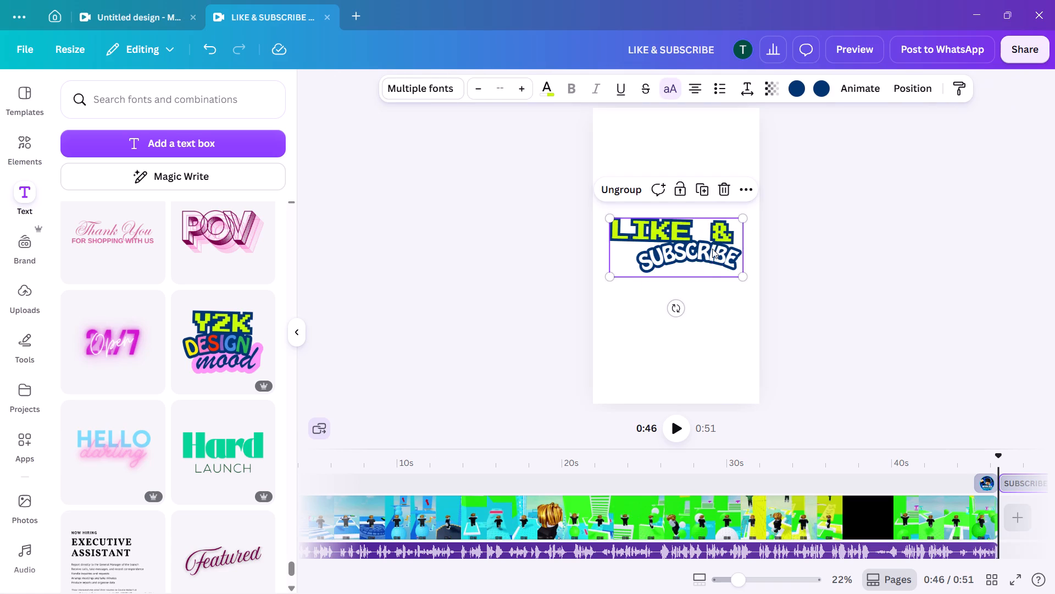
Resize the "LIKE & SUBSCRIBE" text group slightly and place it around the middle of the page.
drag(709, 245, 707, 268)
click(740, 296)
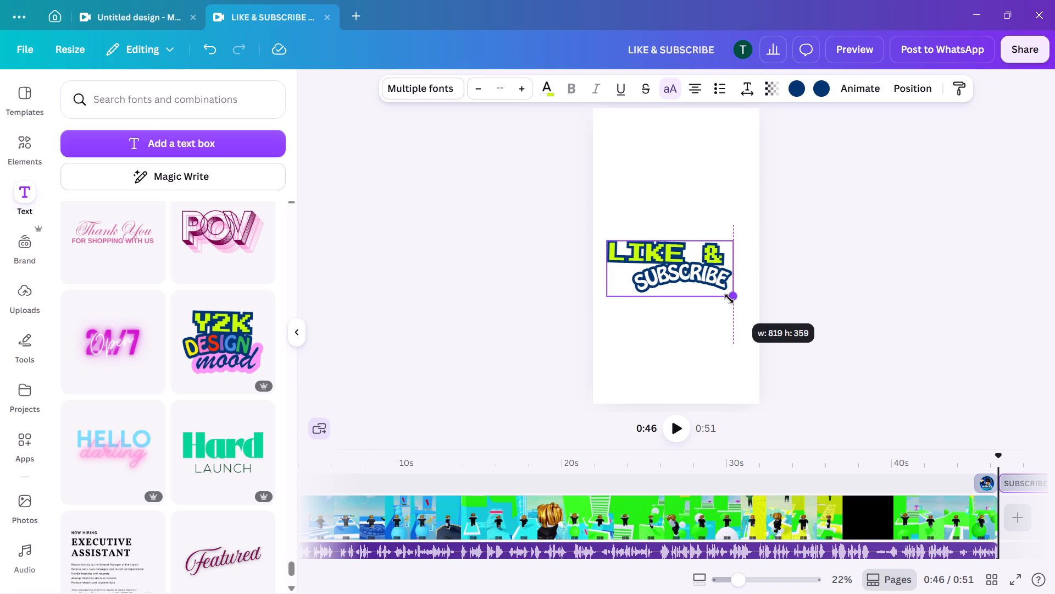
drag(697, 280, 702, 257)
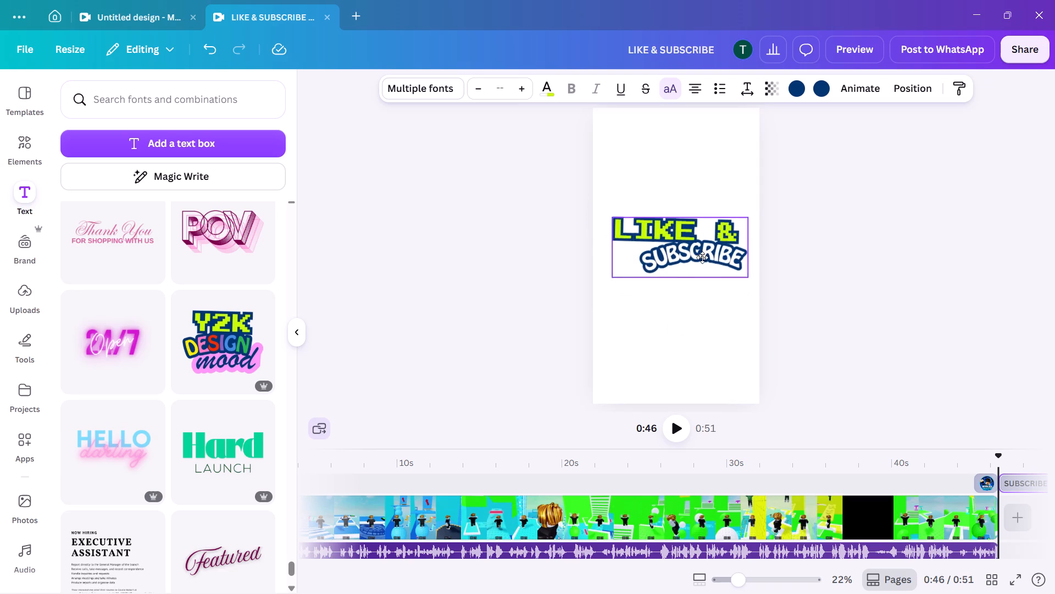
drag(702, 257, 700, 268)
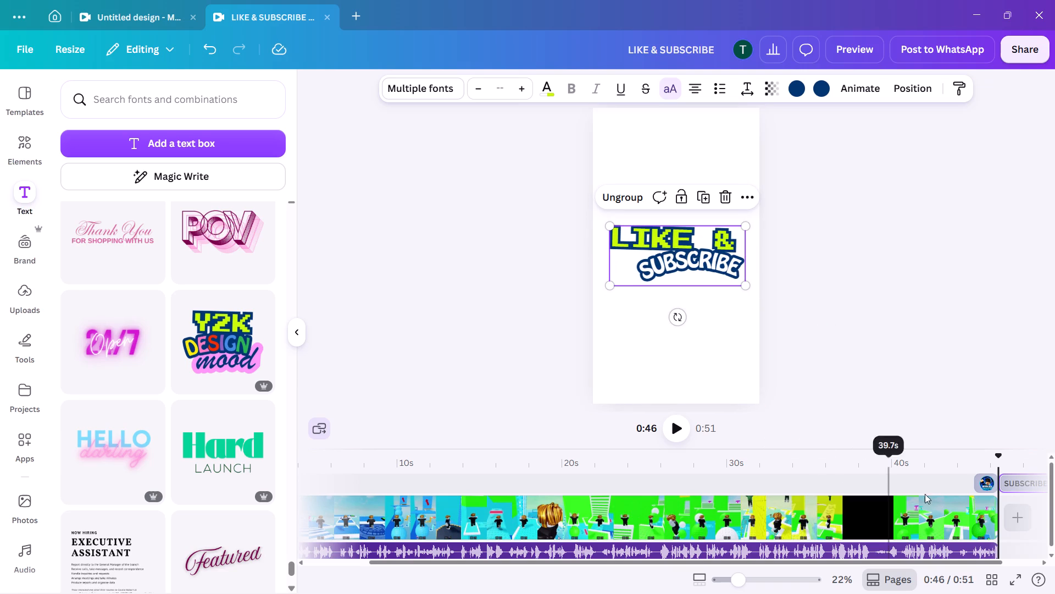
Move the "LIKE & SUBSCRIBE" clip on the timeline to its own track above the logo clip, overlapping it at the video's end.
drag(998, 456, 1027, 457)
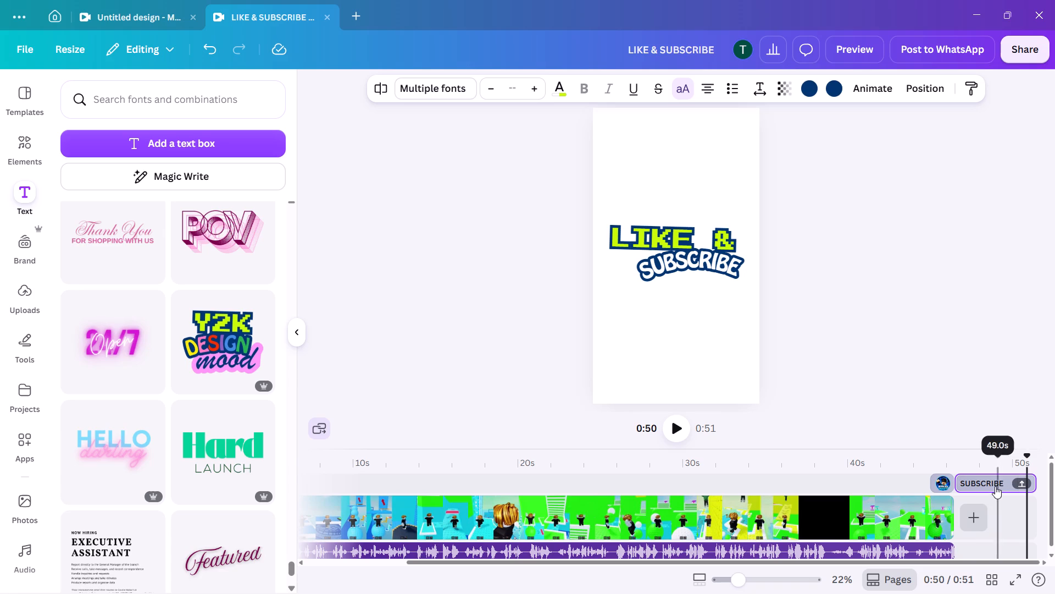
drag(983, 480, 913, 475)
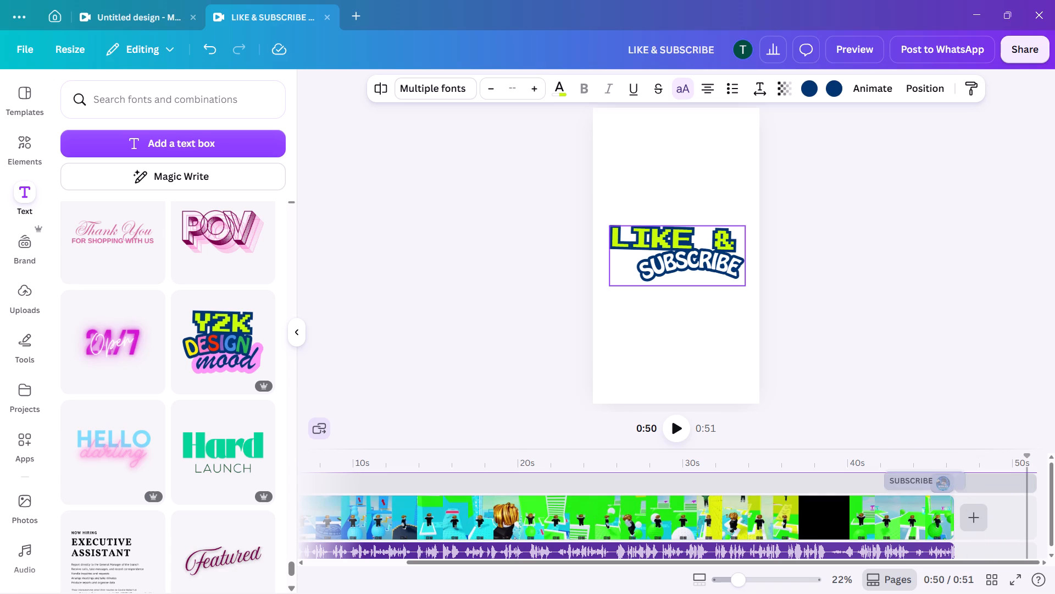
drag(913, 475, 900, 475)
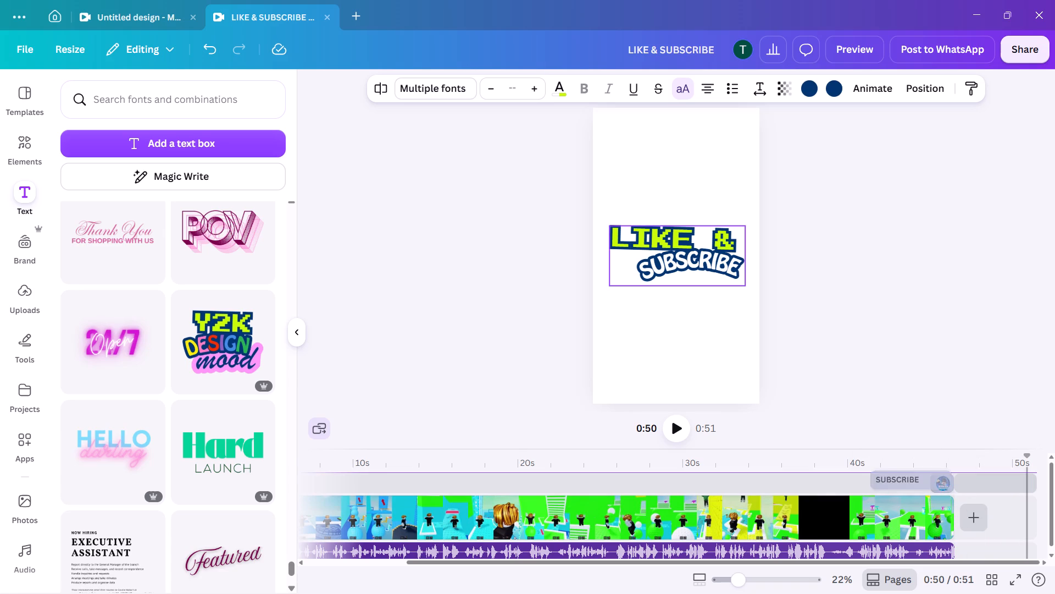
drag(900, 475, 870, 482)
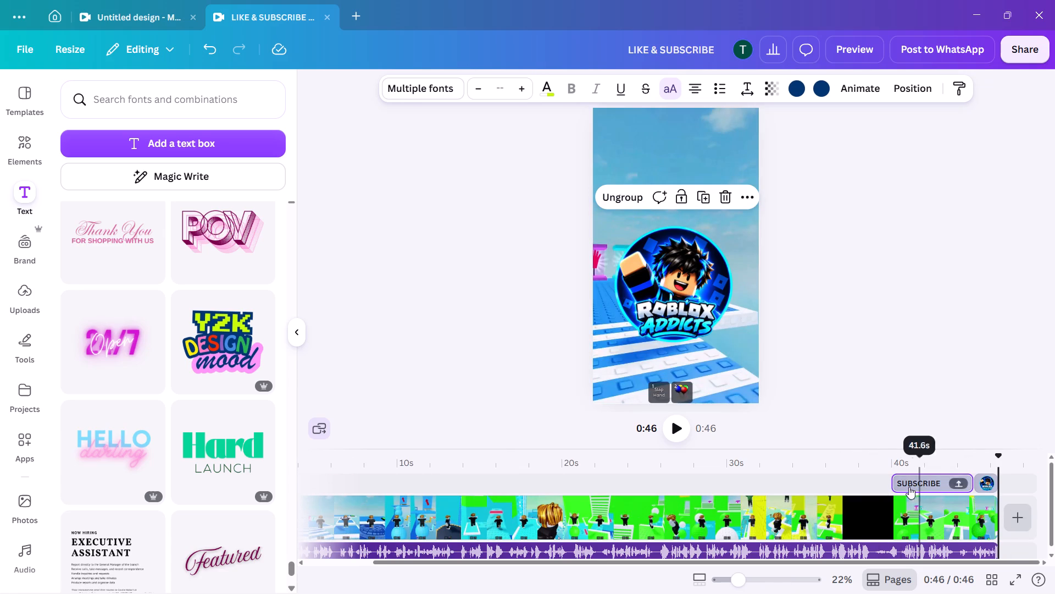
drag(998, 457, 1013, 453)
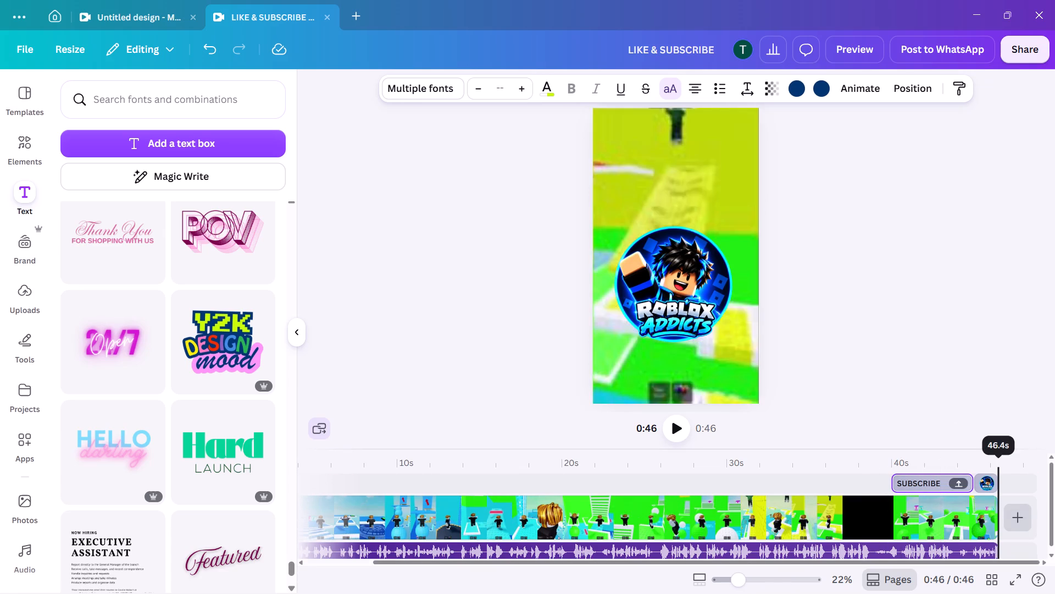
drag(1013, 453, 1023, 452)
drag(931, 484, 978, 475)
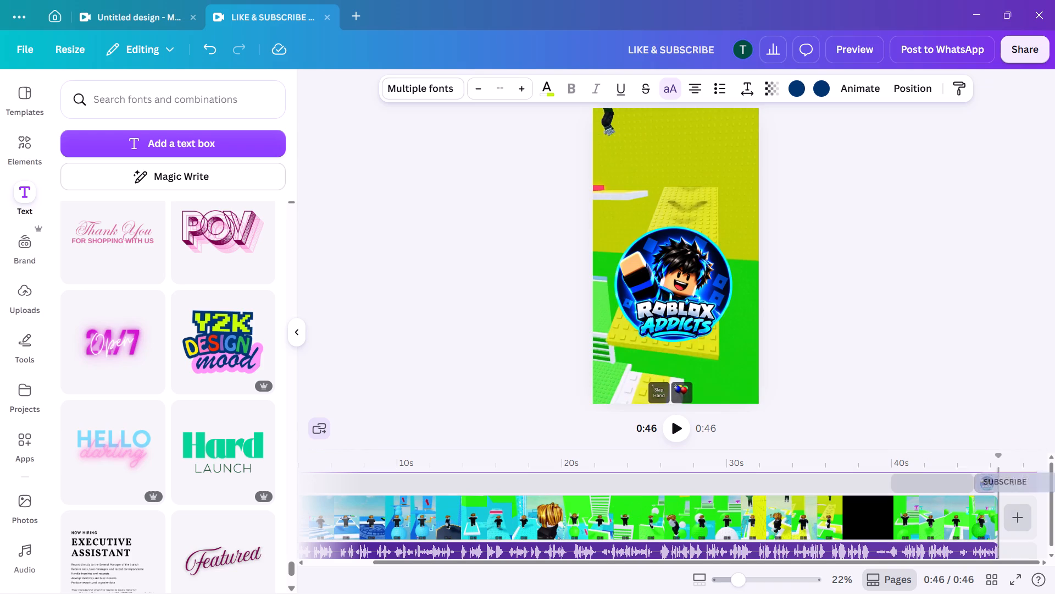
drag(978, 475, 984, 483)
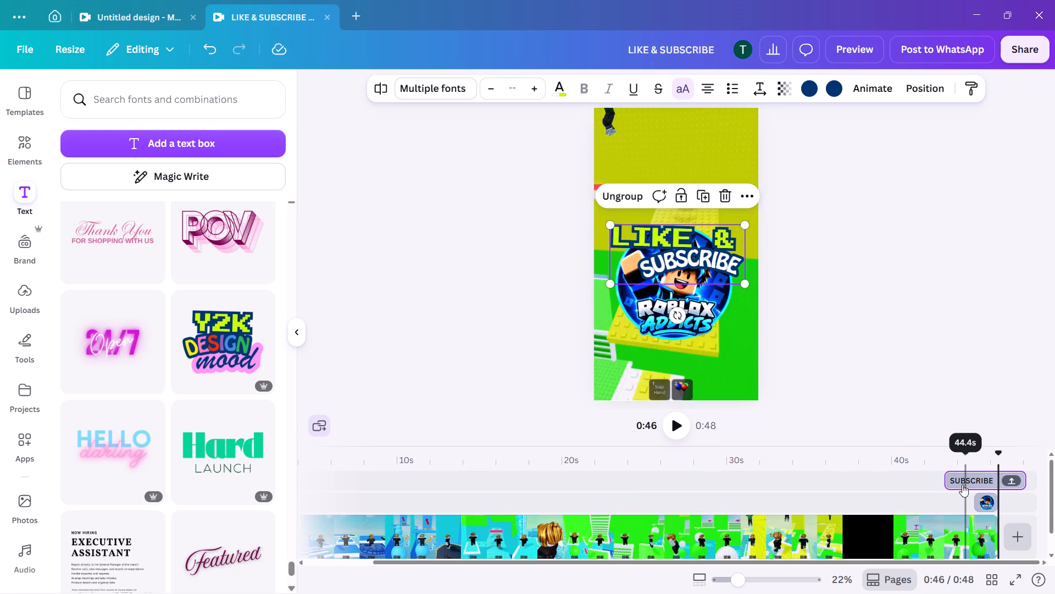
Trim the text clip to about the logo clip's span at the video's end, lengthen the logo to 1.5 s, and play the ending.
drag(948, 481, 974, 481)
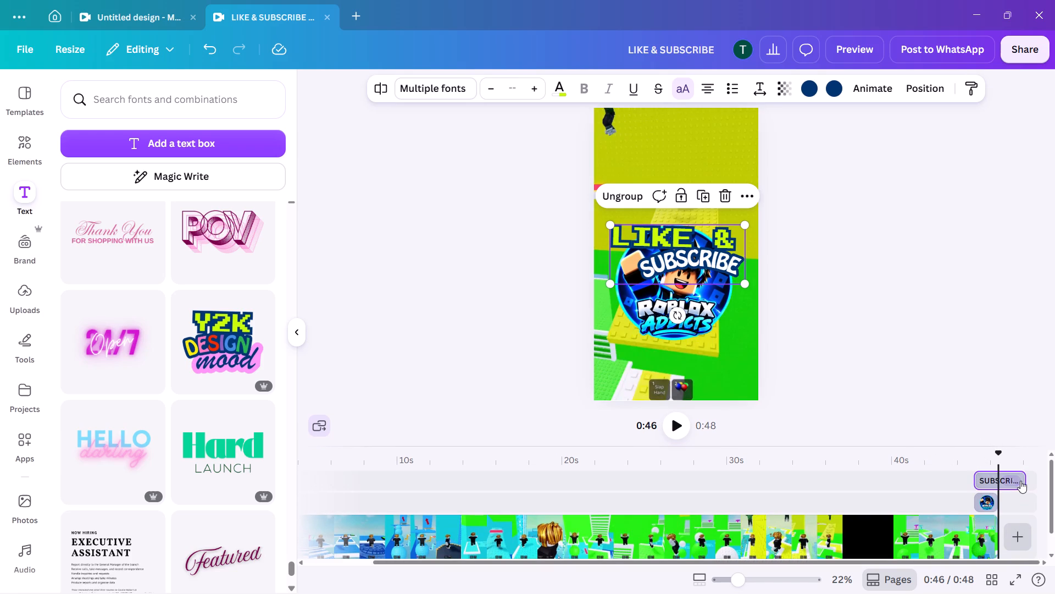
drag(1023, 479, 997, 485)
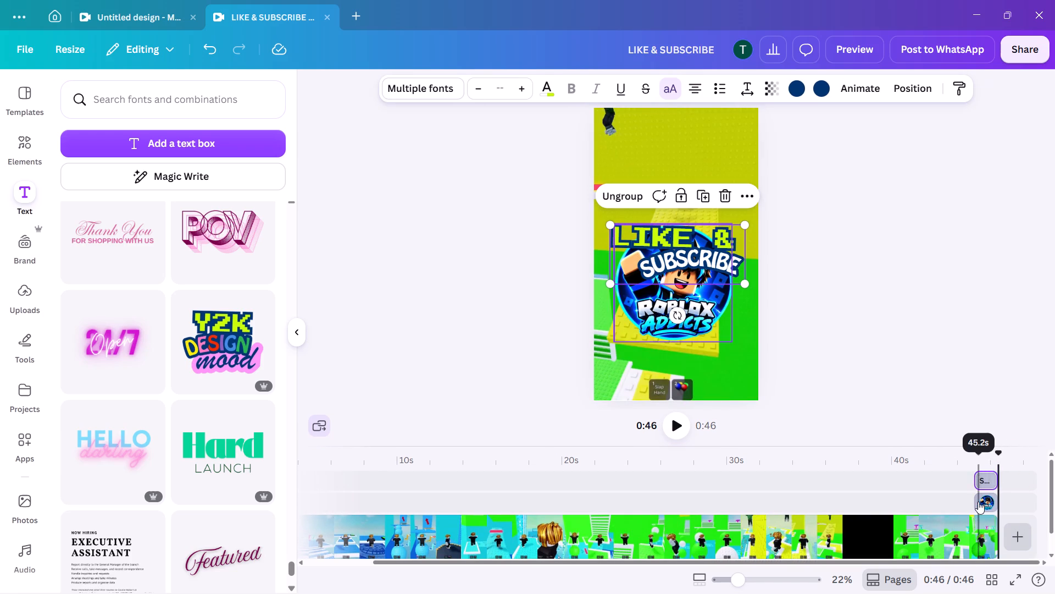
click(985, 501)
click(975, 501)
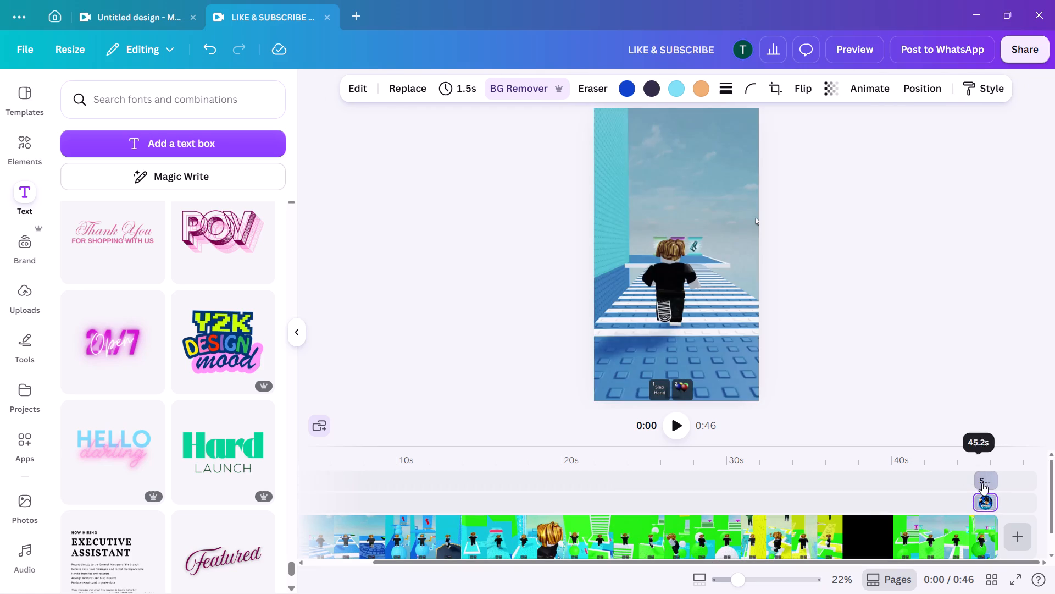
click(980, 481)
click(976, 481)
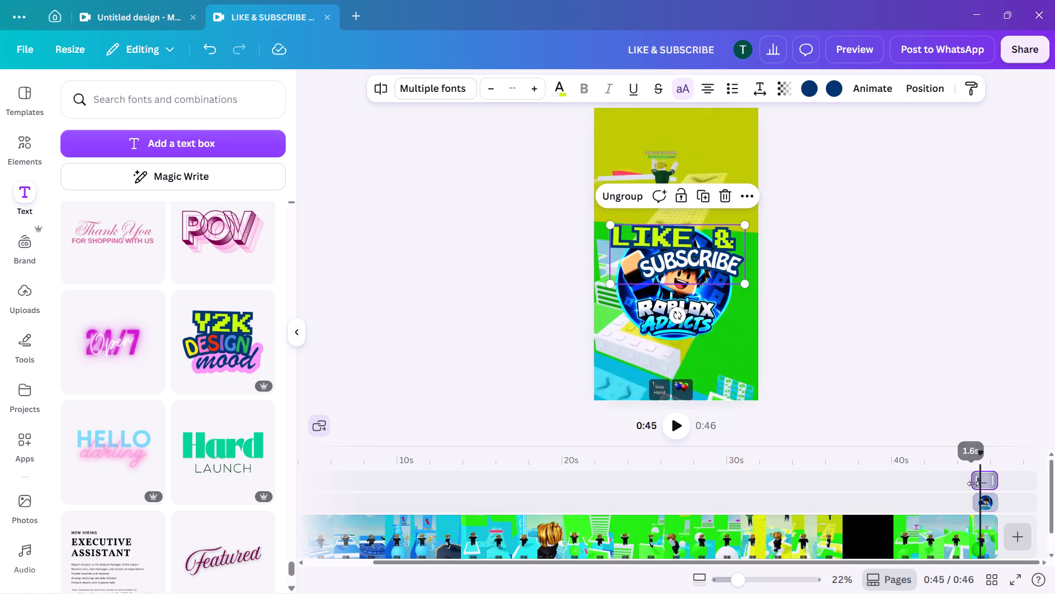
click(858, 486)
click(670, 421)
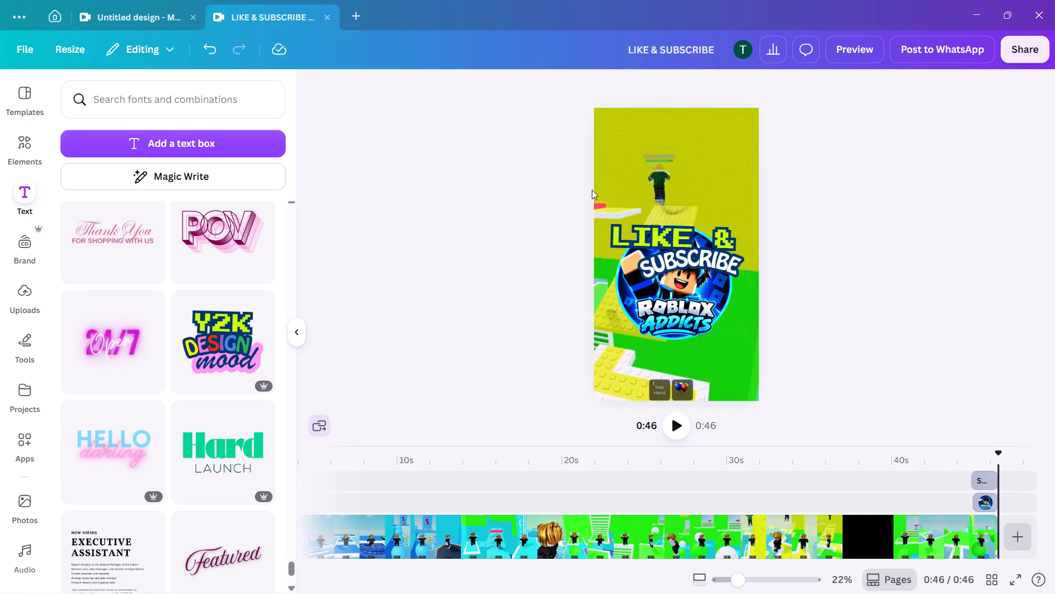
Move the "LIKE & SUBSCRIBE" text group up so it sits above the Roblox Addicts logo.
click(649, 227)
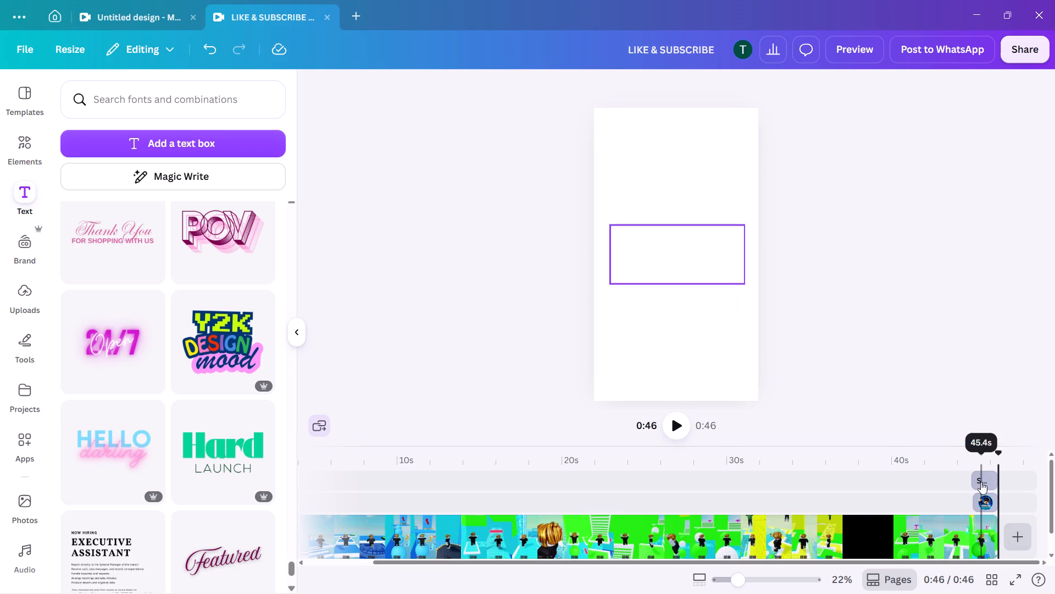
click(981, 482)
drag(684, 247, 674, 185)
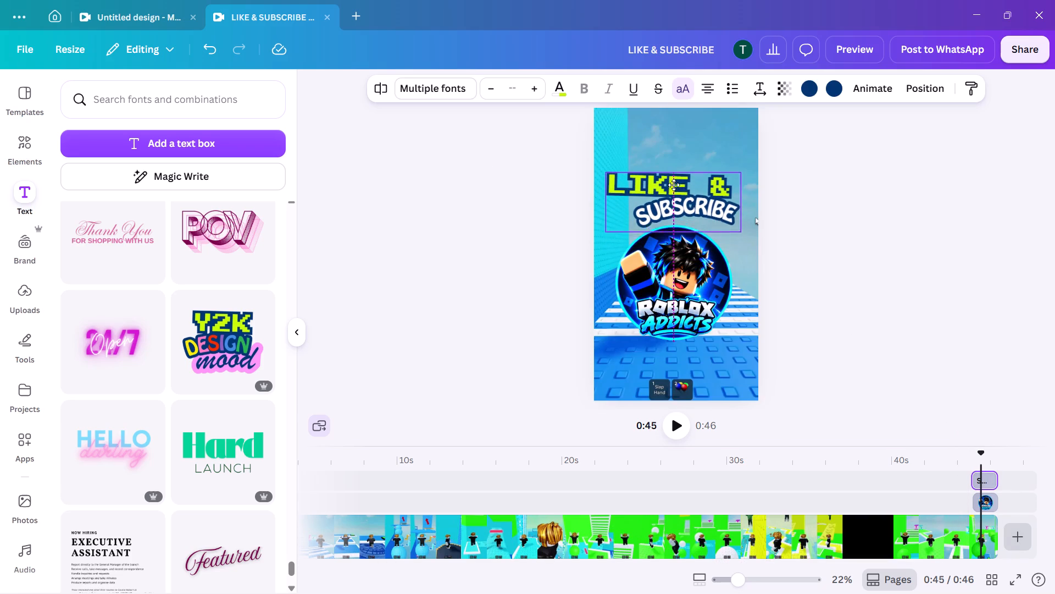
drag(674, 185, 679, 185)
Shrink the Roblox Addicts logo slightly and place it near the page's vertical centre line, below the "LIKE & SUBSCRIBE" text.
click(702, 279)
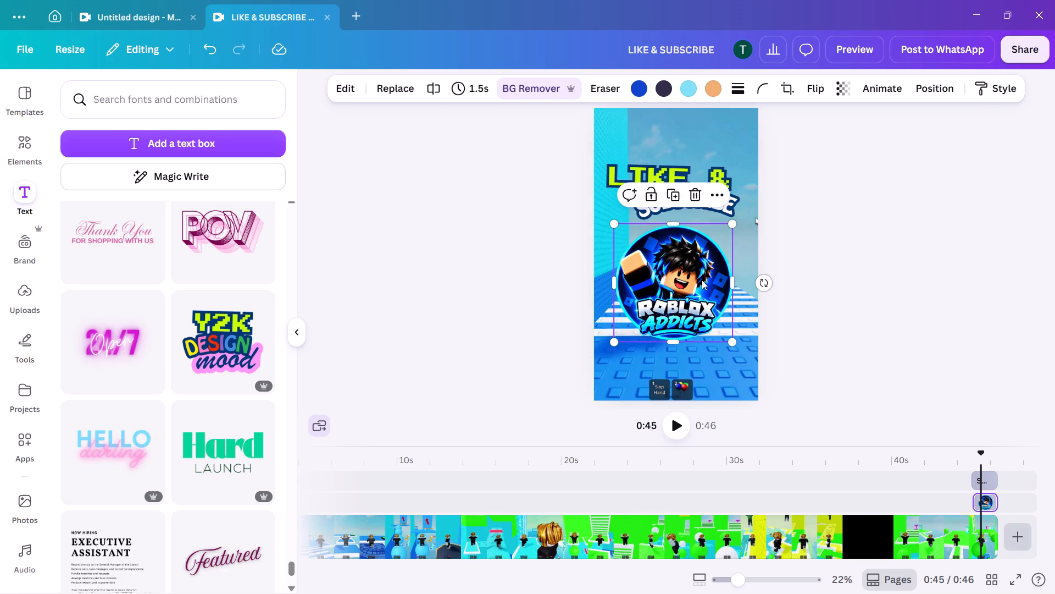
drag(730, 340, 713, 316)
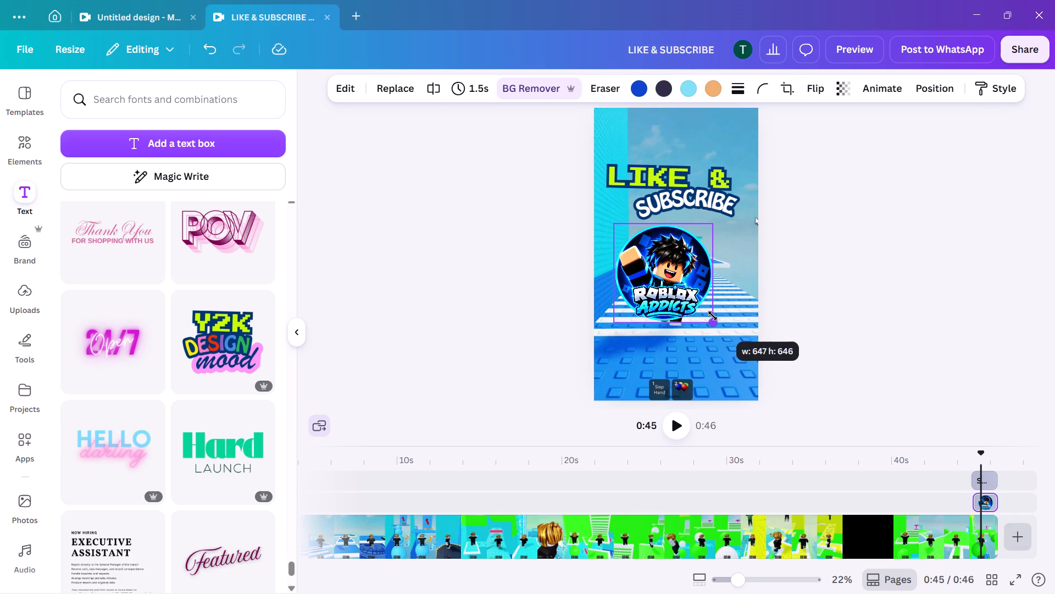
drag(713, 316, 725, 323)
drag(670, 288, 679, 301)
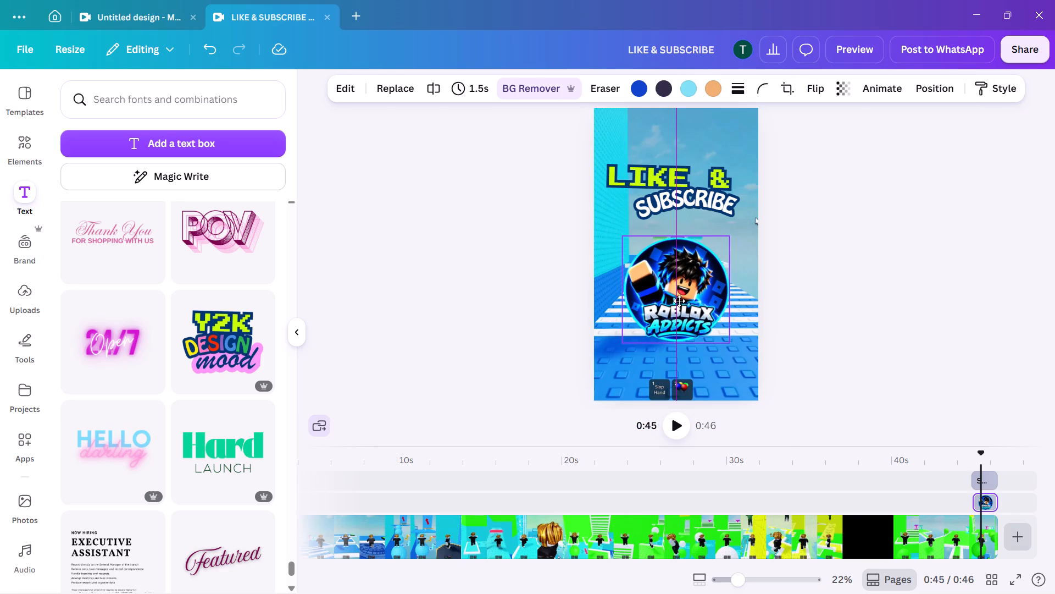
drag(679, 301, 673, 300)
click(903, 343)
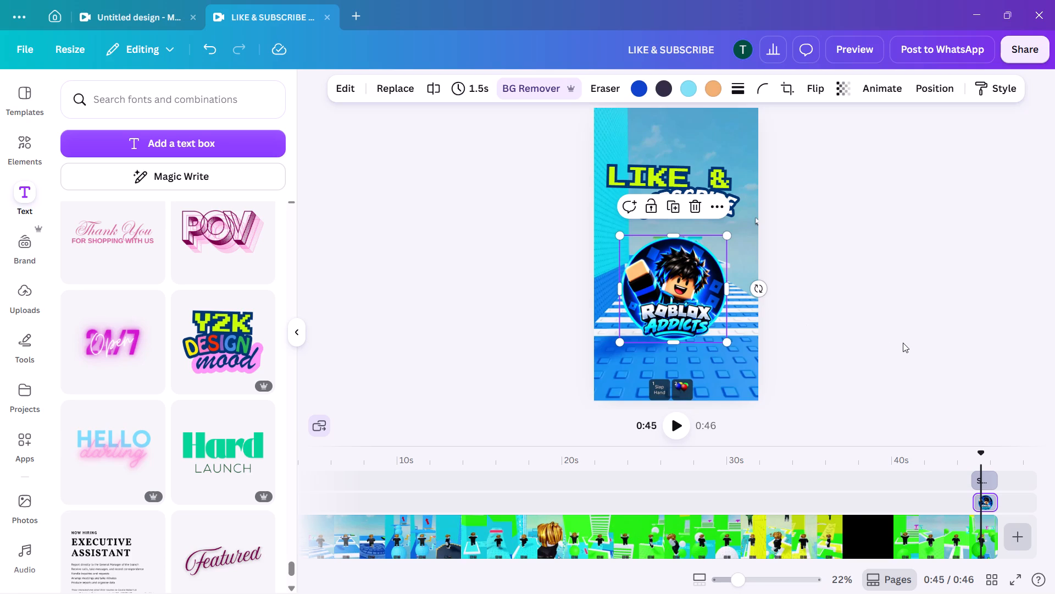
Trim the starts of the logo and text clips so both begin together slightly later, and play back the ending.
click(984, 493)
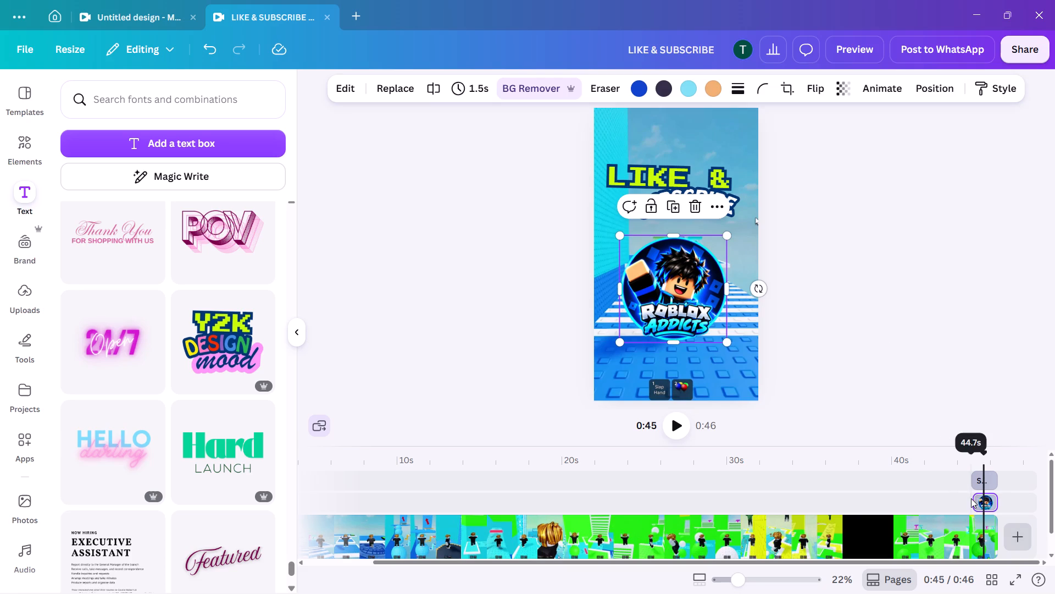
click(975, 499)
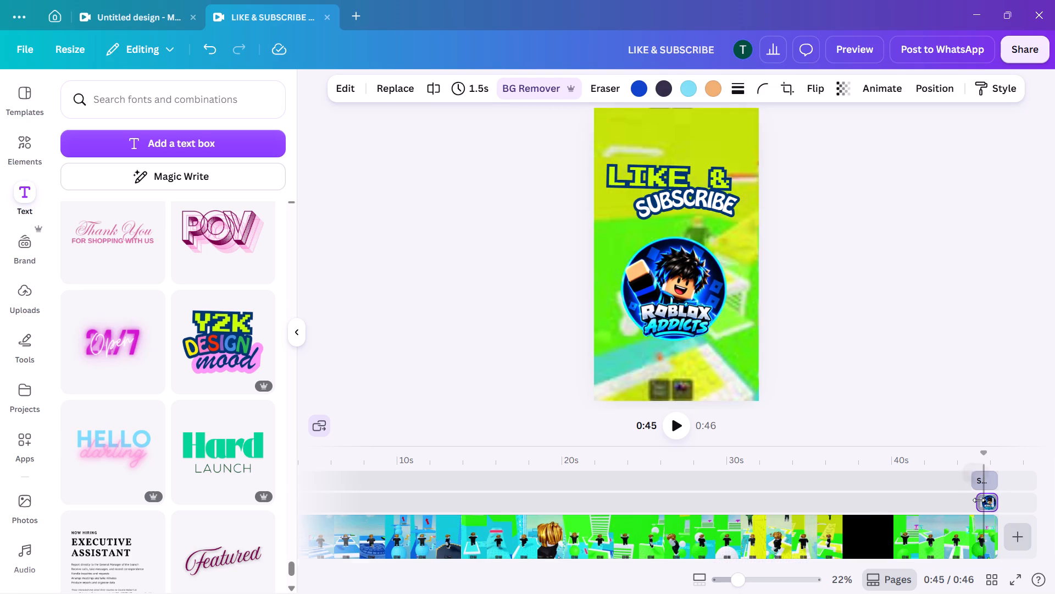
click(979, 481)
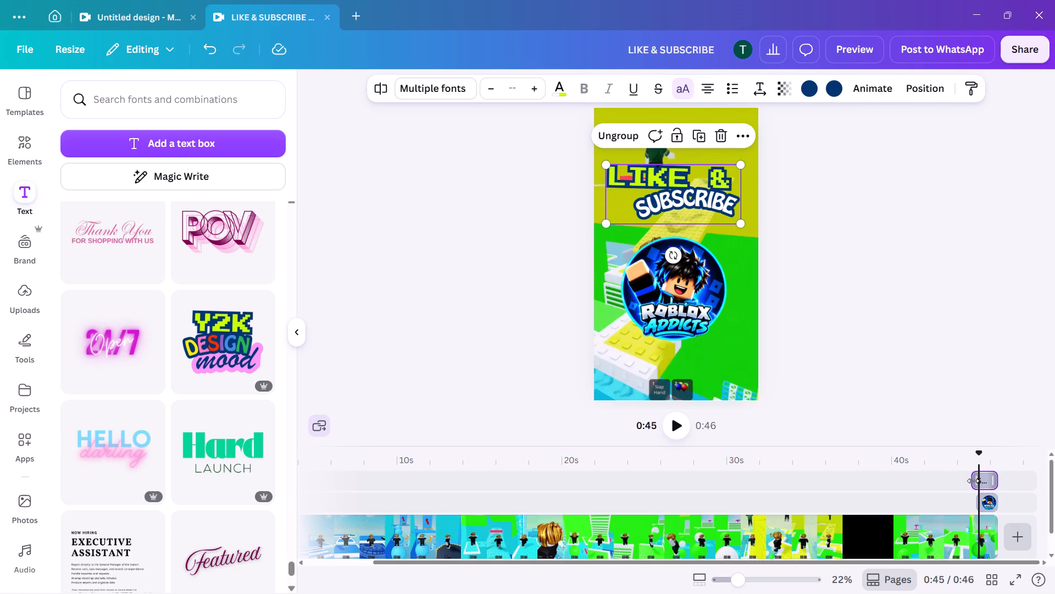
drag(973, 481, 978, 483)
click(924, 493)
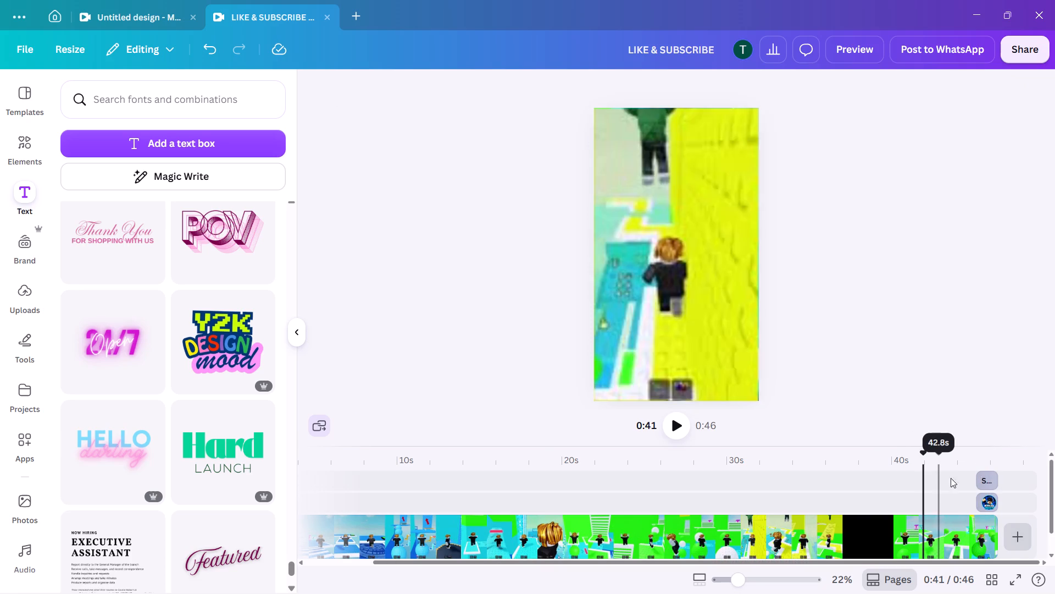
click(673, 435)
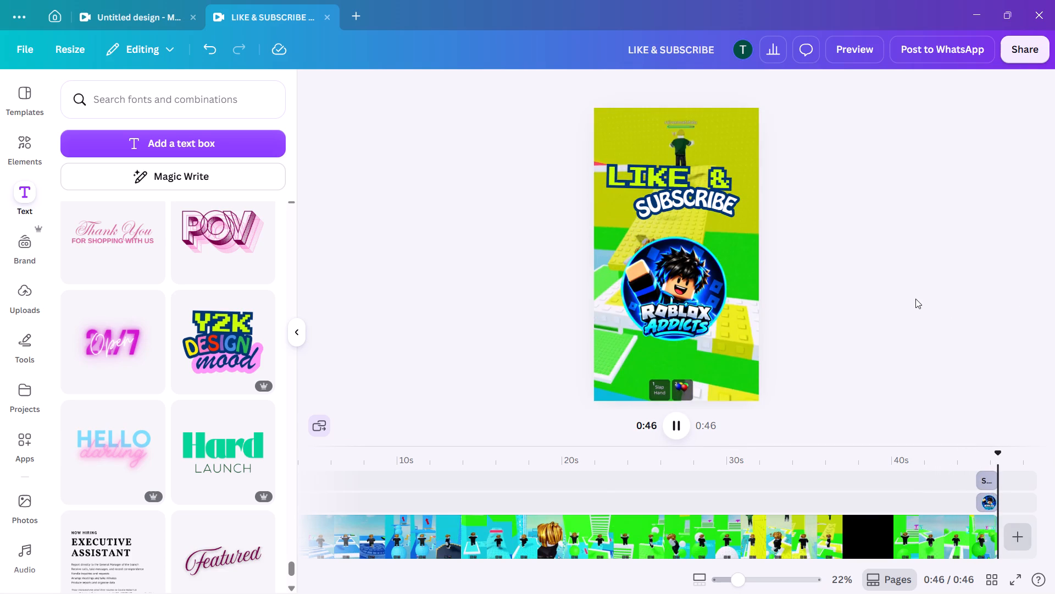
Extend the end of the audio track slightly past the end of the gameplay video on the timeline.
scroll(937, 471, down, 3)
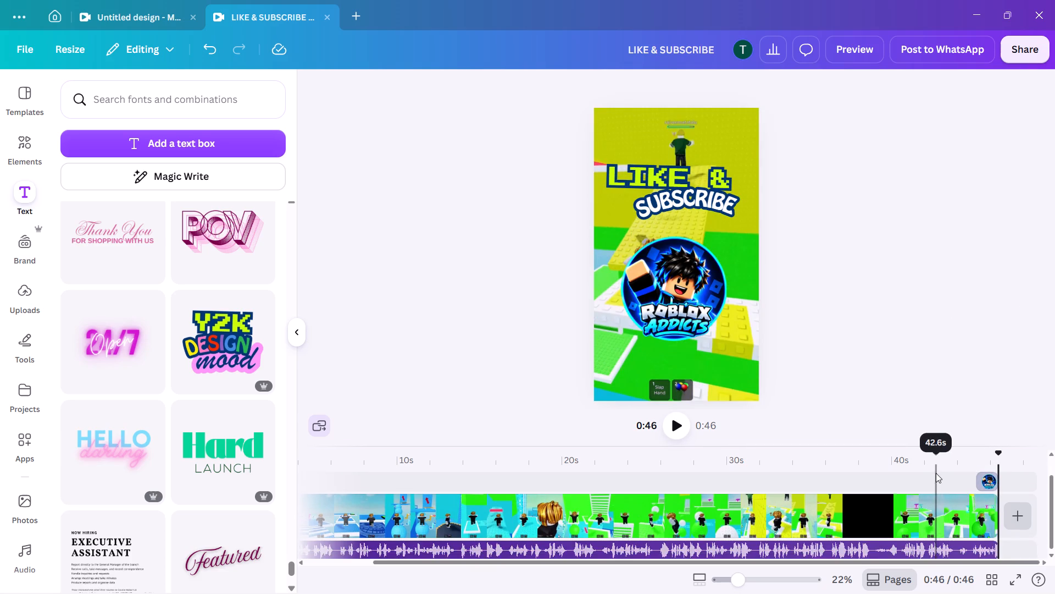
scroll(938, 478, down, 1)
scroll(939, 486, up, 1)
scroll(965, 527, down, 2)
click(969, 542)
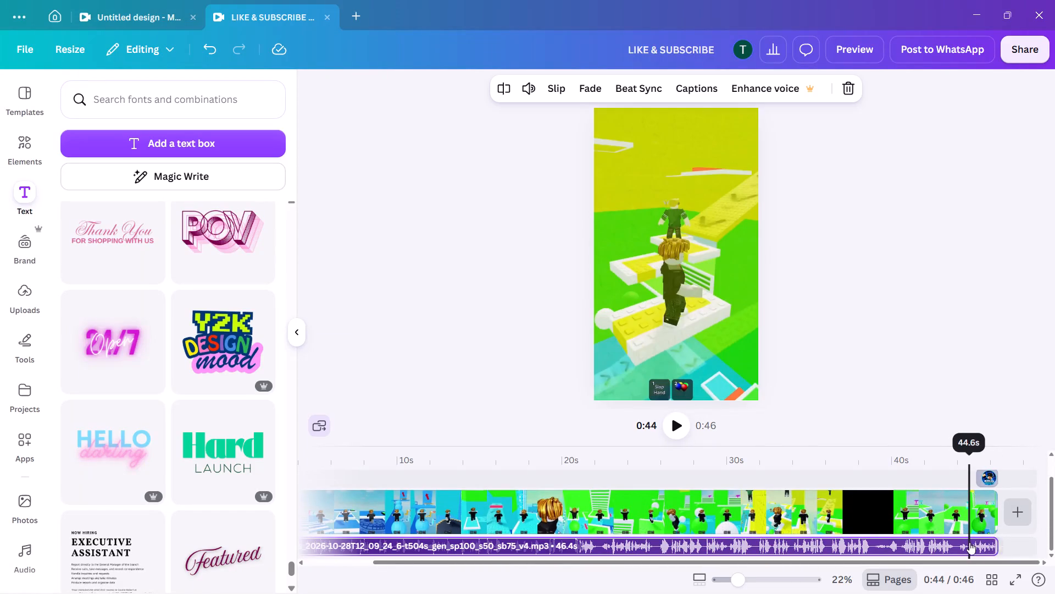
drag(997, 543, 1013, 542)
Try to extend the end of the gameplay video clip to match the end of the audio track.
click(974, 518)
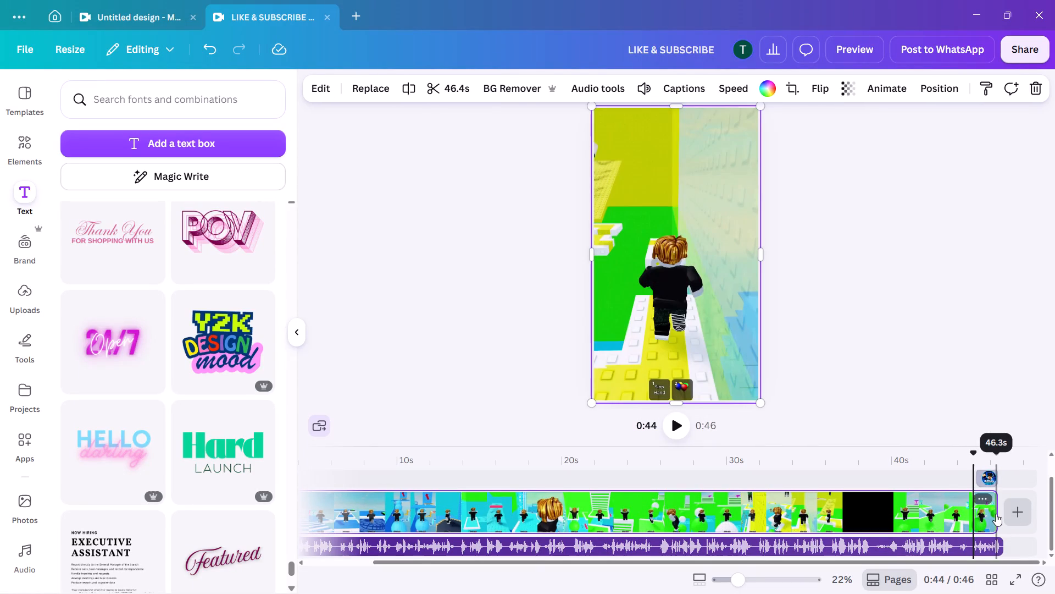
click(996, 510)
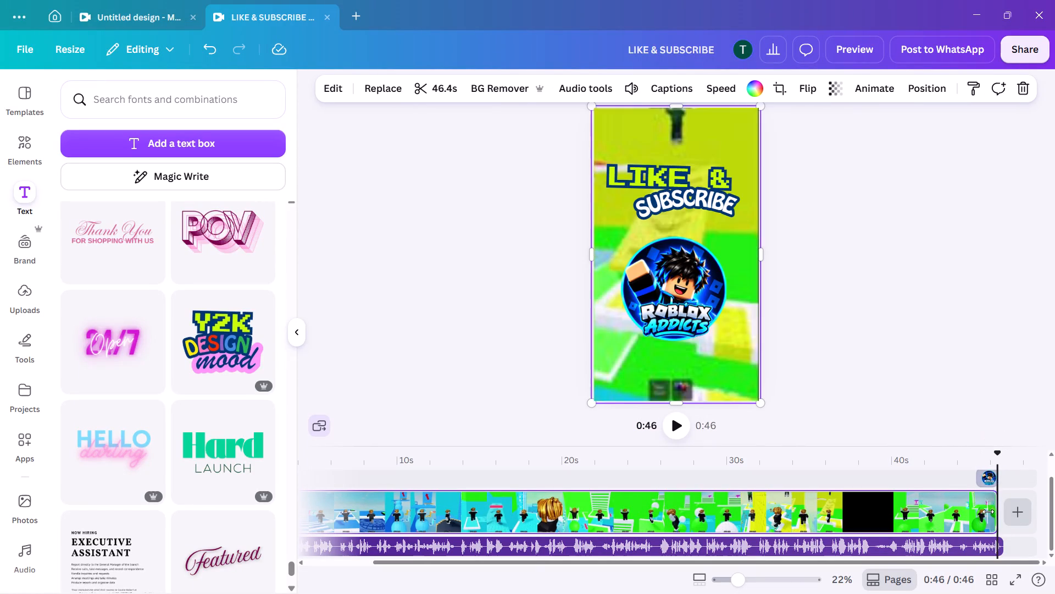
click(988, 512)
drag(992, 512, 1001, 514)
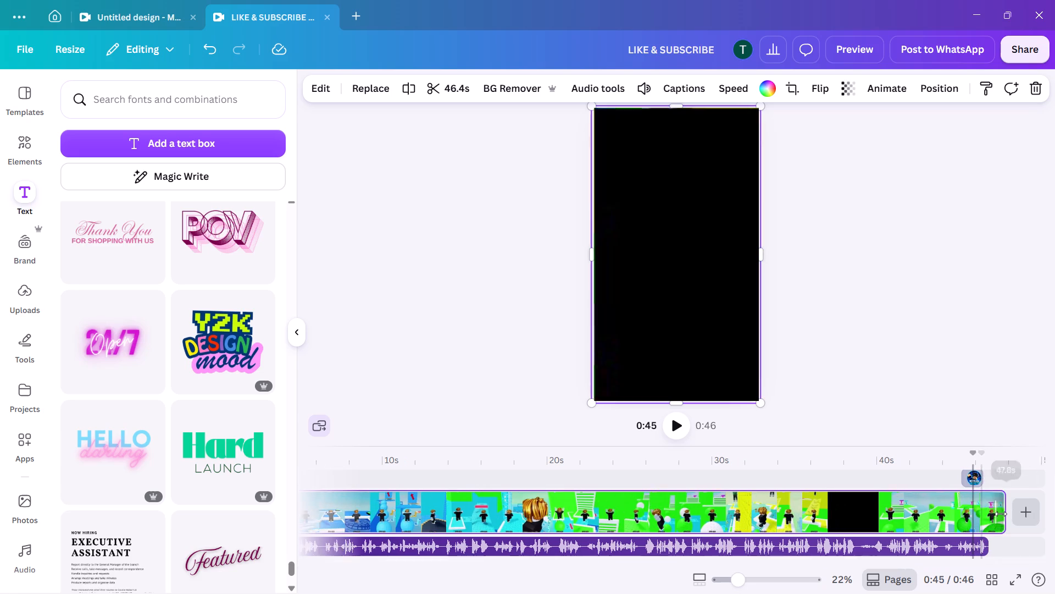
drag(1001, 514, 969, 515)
Trim the ends of the "LIKE & SUBSCRIBE" text and Roblox Addicts logo clips to just before the gameplay video's end, with the logo lasting 1.2 s.
scroll(974, 502, up, 1)
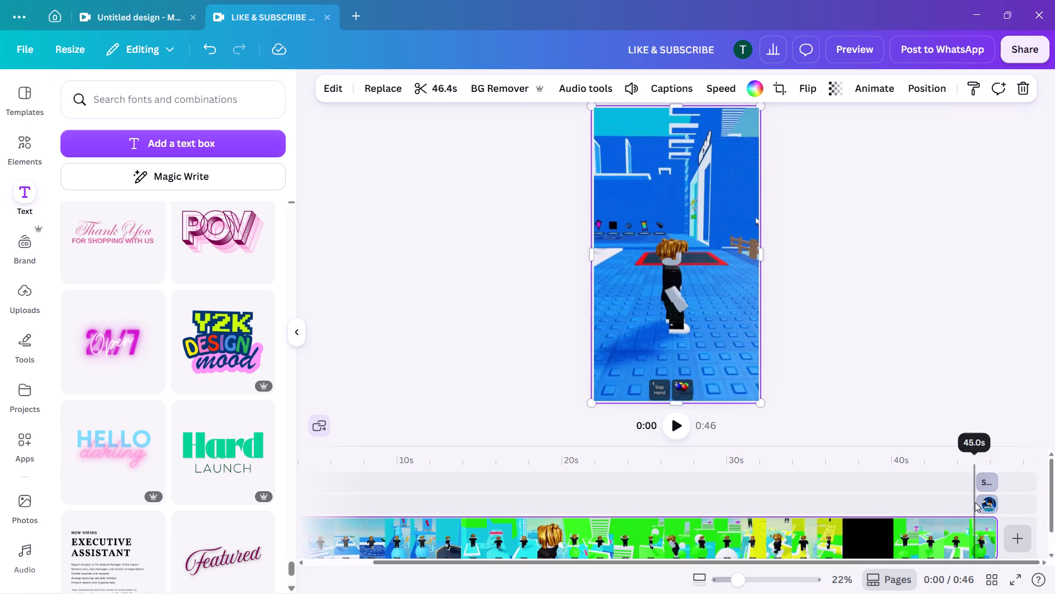
click(986, 481)
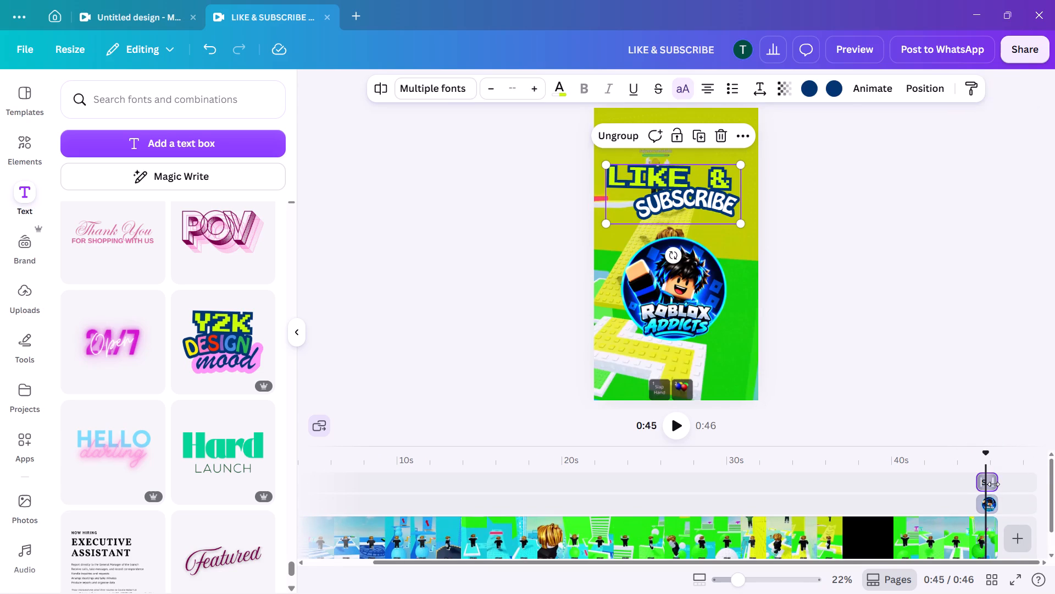
drag(995, 484, 990, 488)
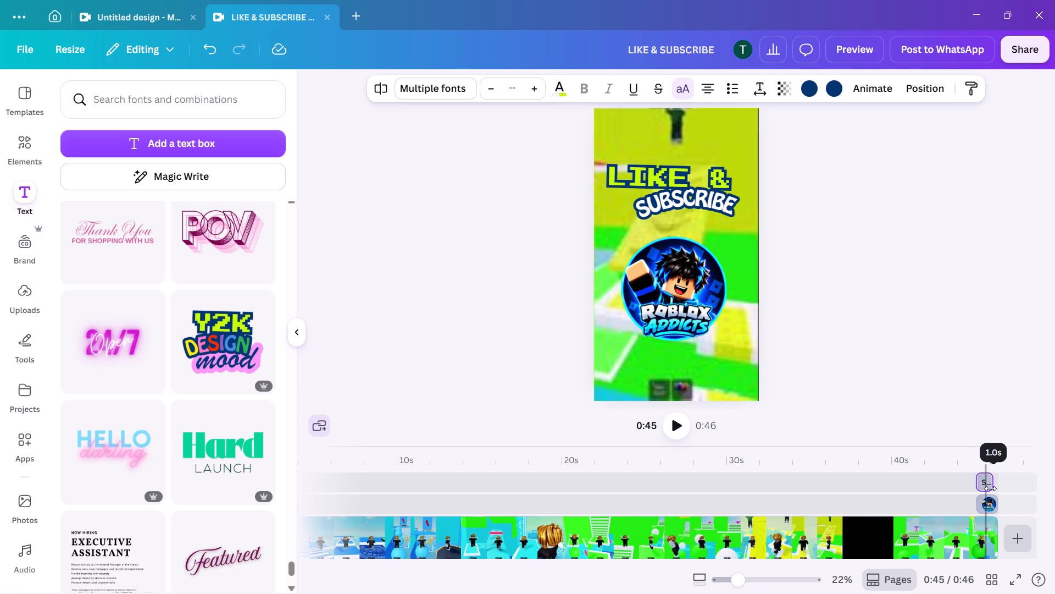
drag(990, 488, 993, 491)
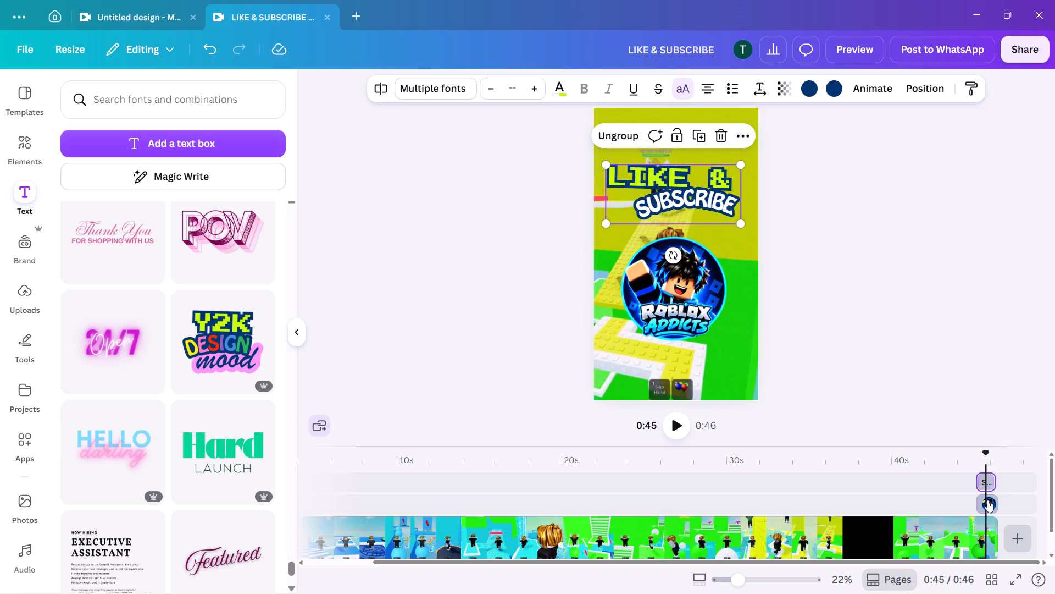
scroll(965, 527, down, 3)
click(991, 480)
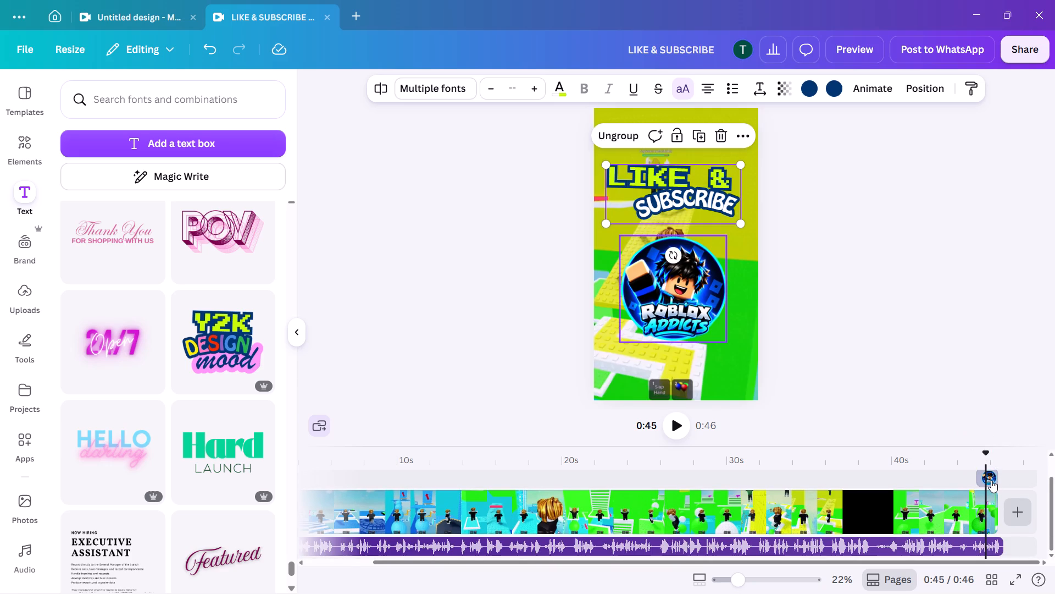
drag(995, 482, 997, 485)
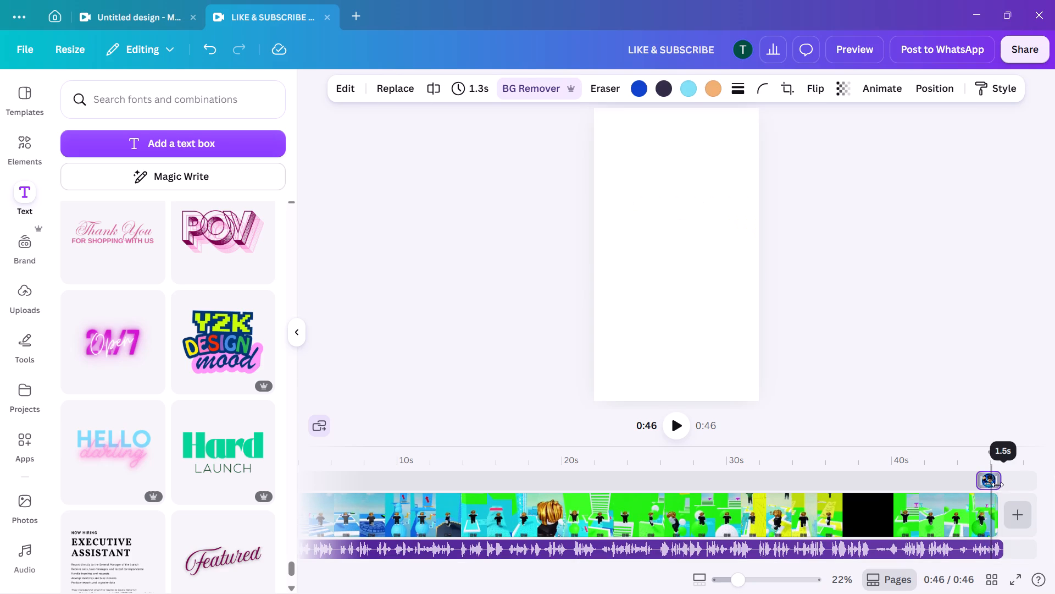
drag(997, 485, 993, 487)
scroll(976, 491, down, 1)
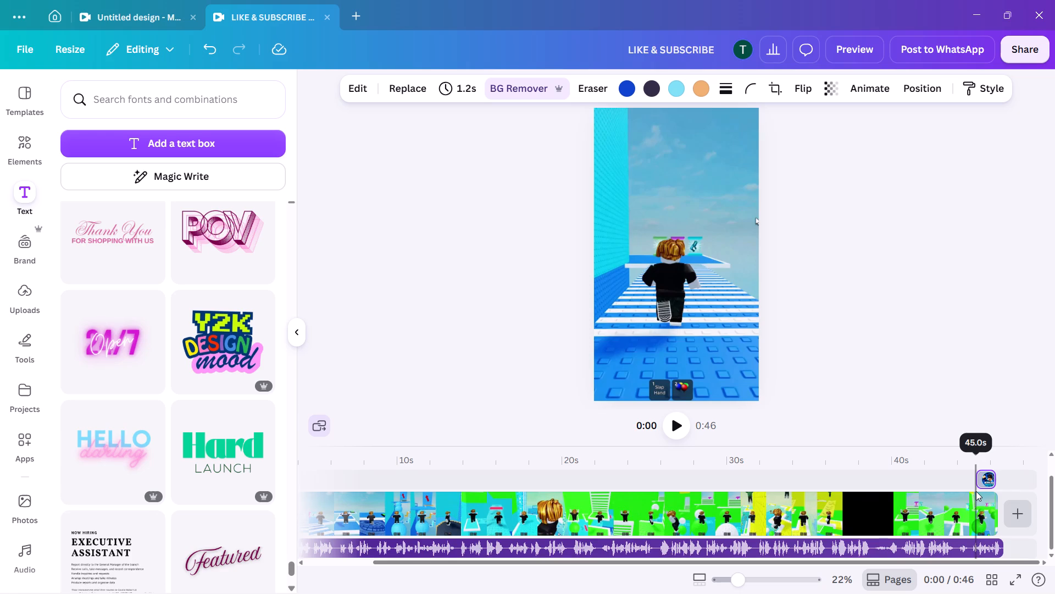
scroll(976, 491, up, 1)
click(991, 485)
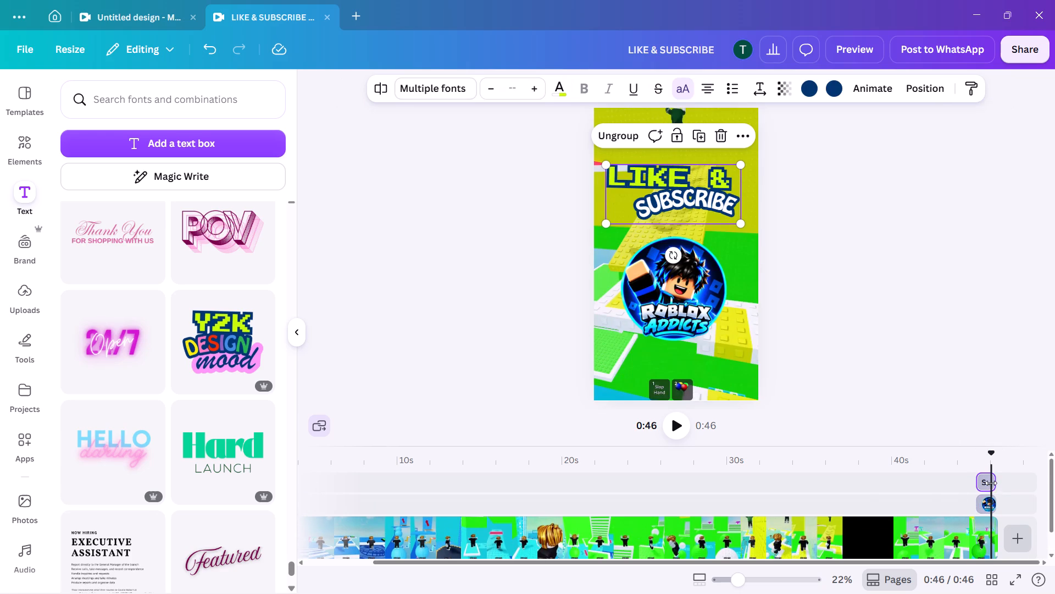
click(993, 483)
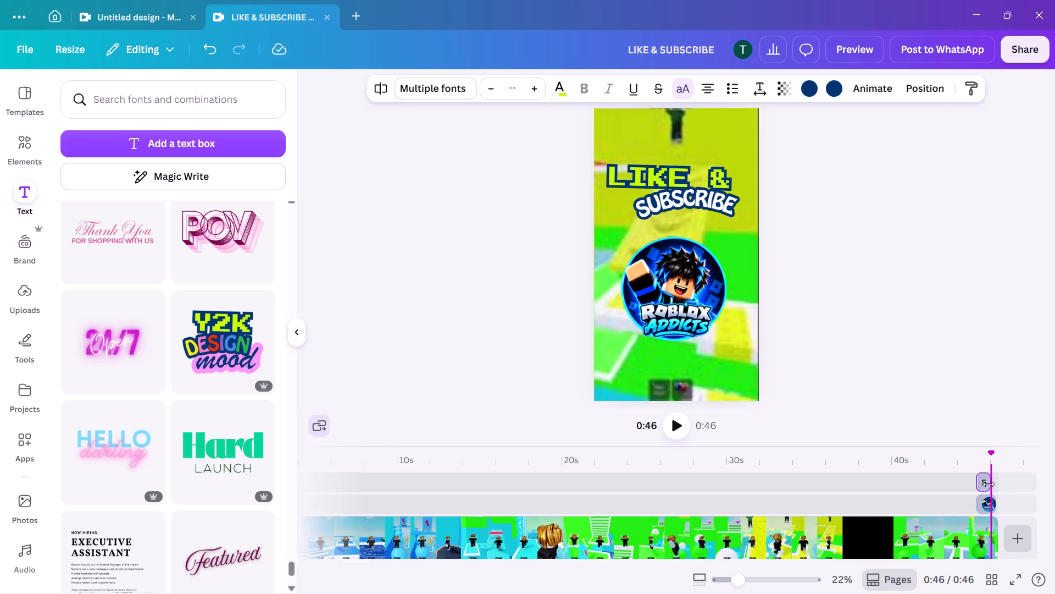
scroll(975, 481, down, 2)
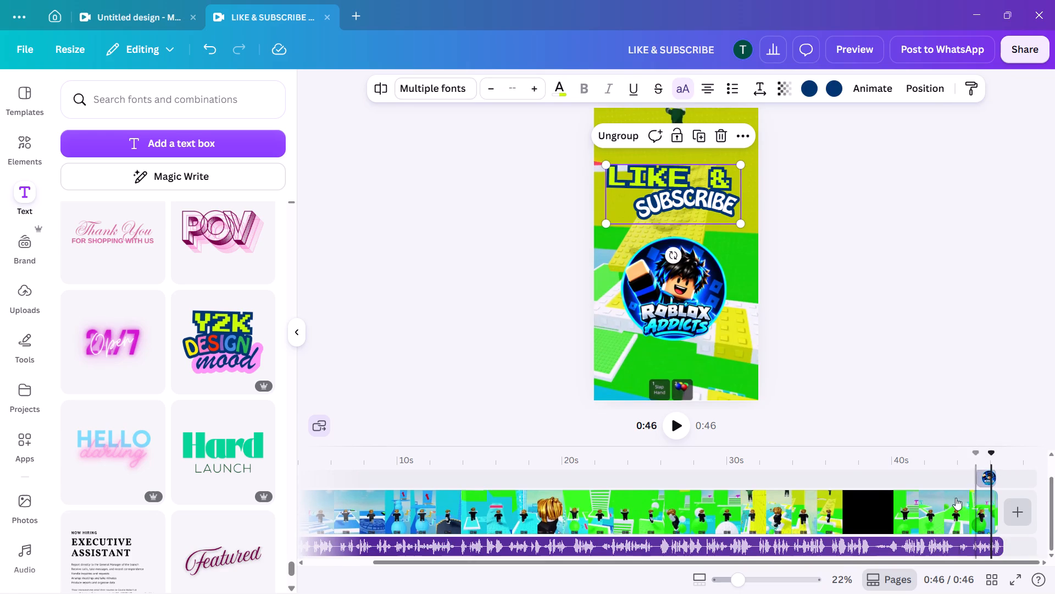
Play back the ending from about 43 s to check the logo and text timing, and start the playback again.
click(951, 488)
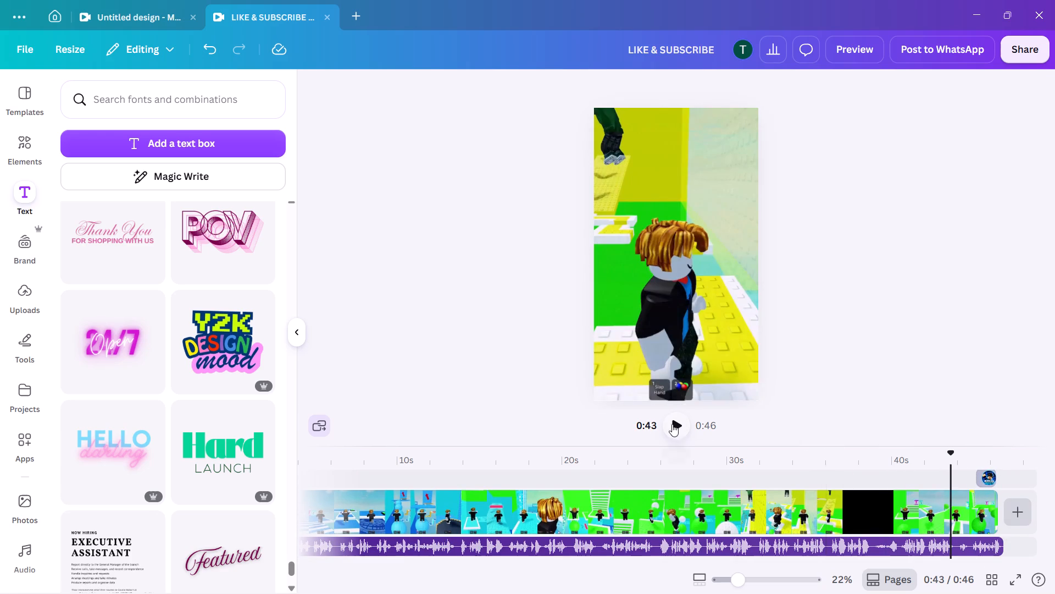
click(675, 422)
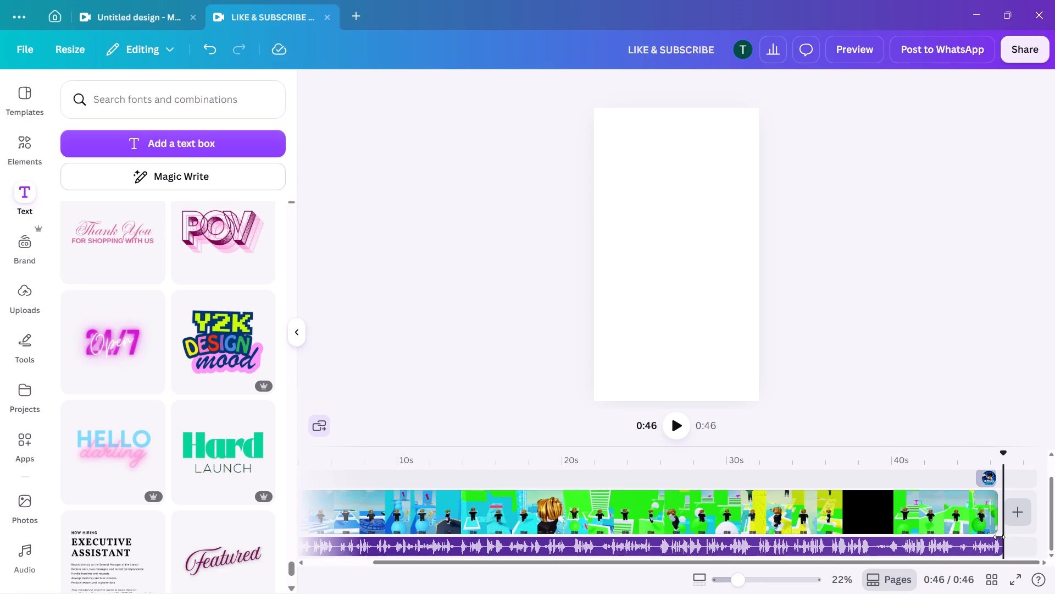
click(680, 423)
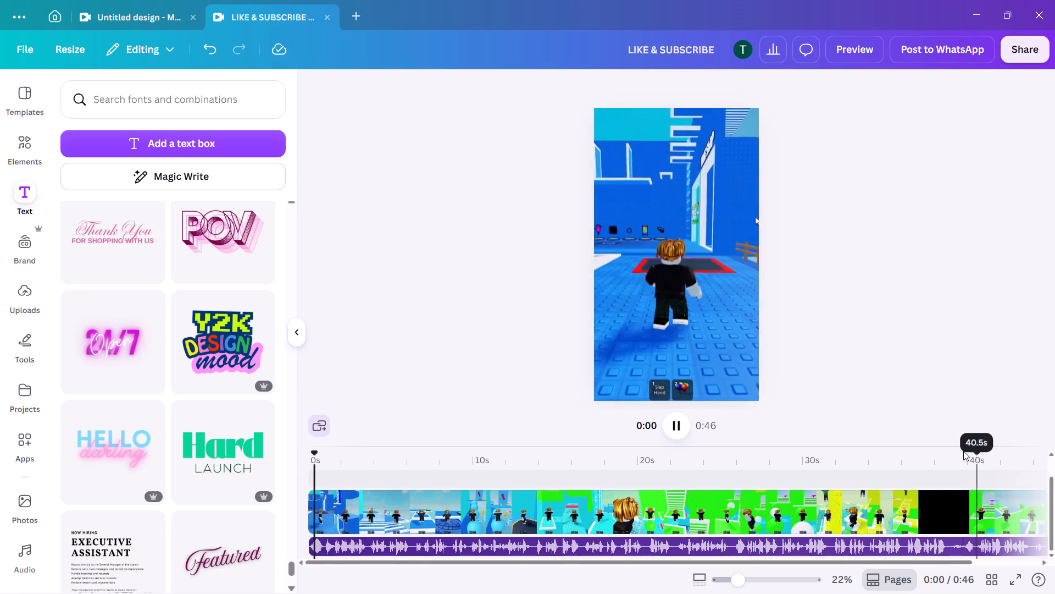
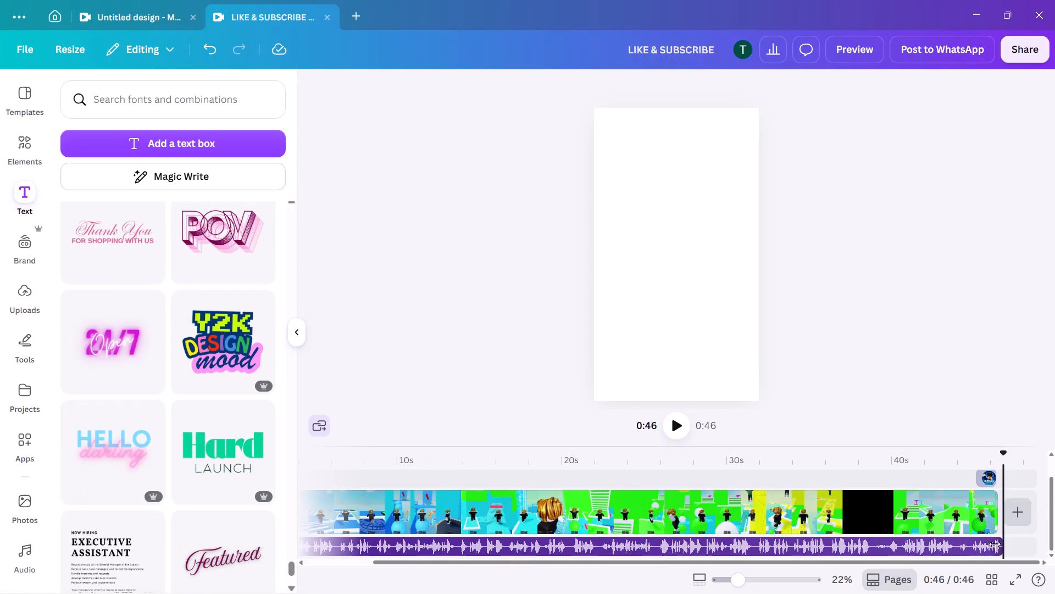
Adjust the end of the gameplay video clip to 46.8 s so it lines up with the end of the audio track.
click(1000, 524)
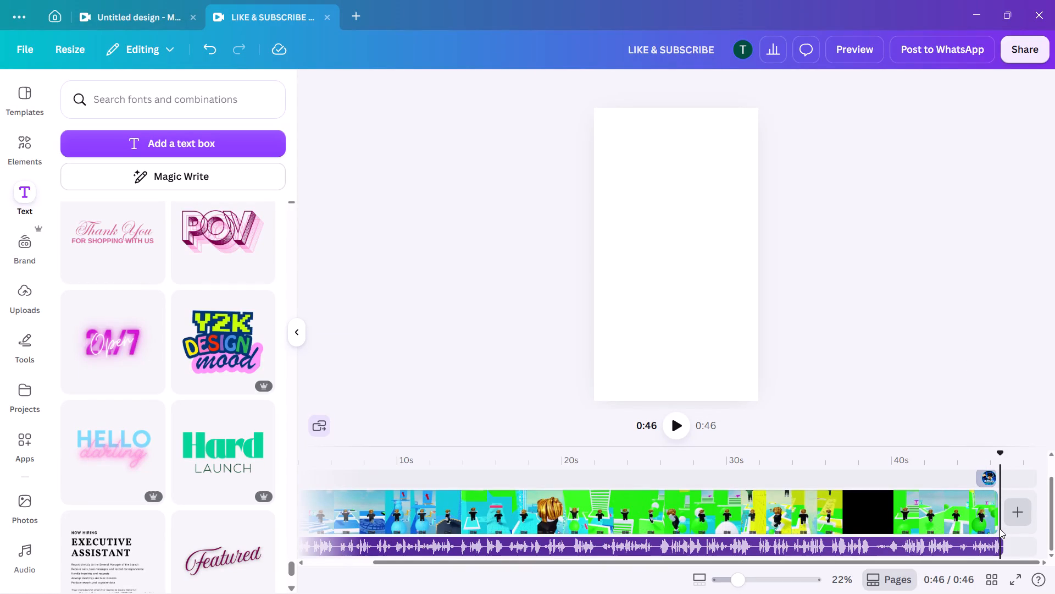
click(991, 524)
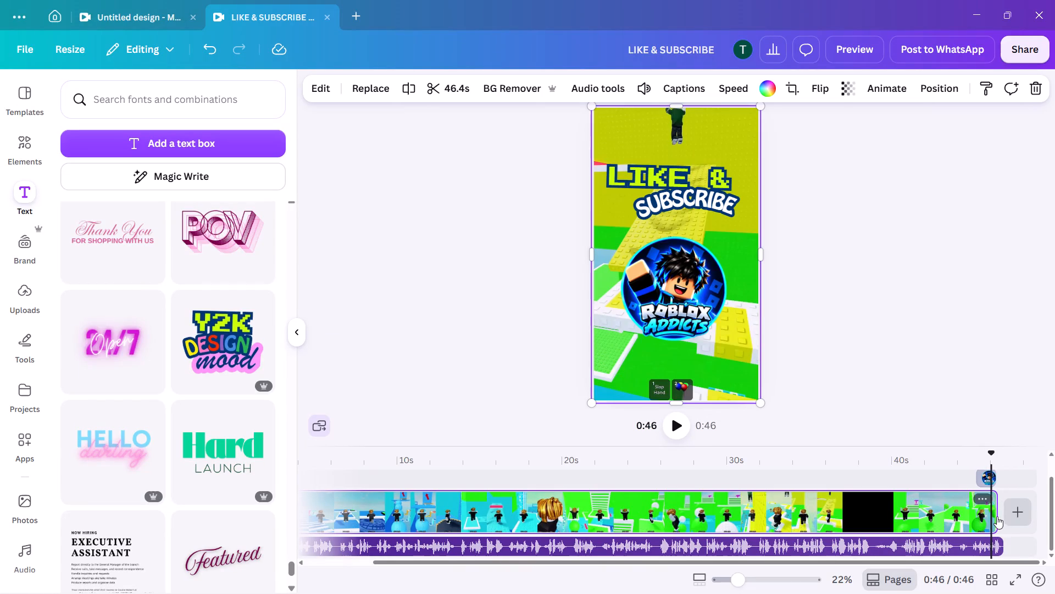
drag(995, 517, 980, 521)
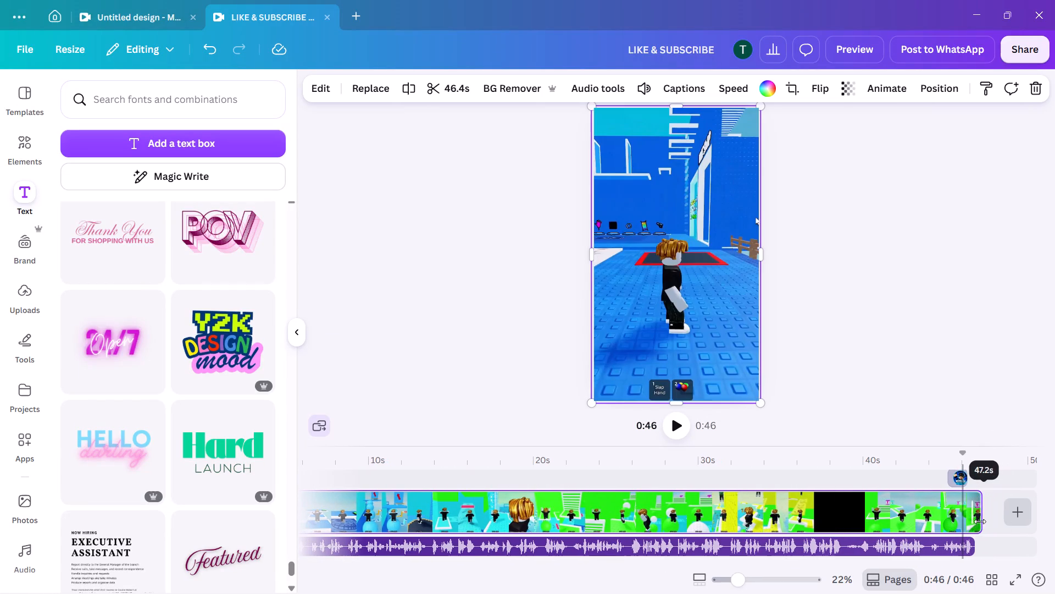
drag(980, 521, 970, 522)
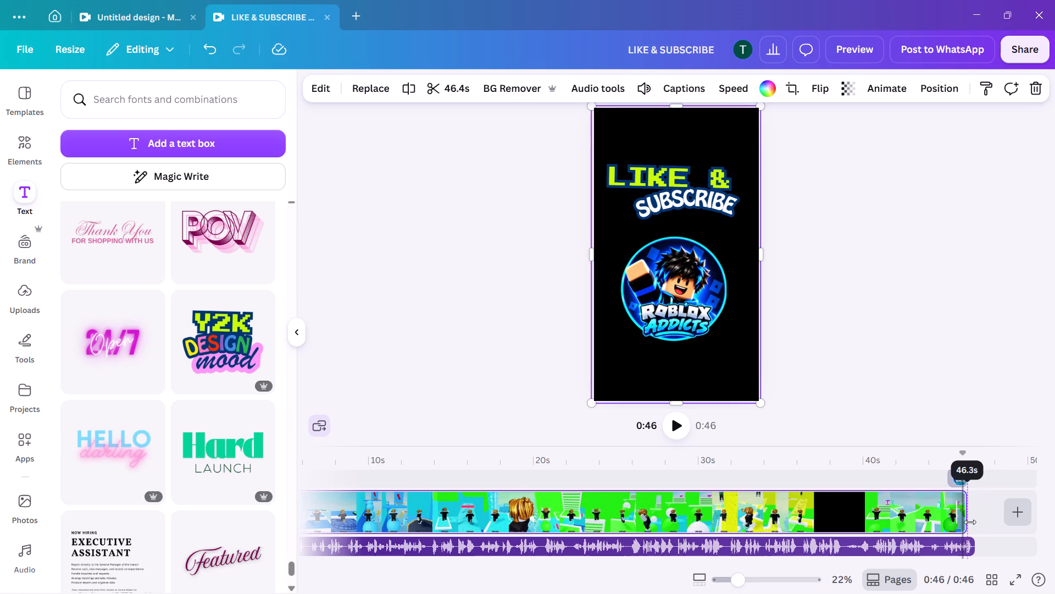
drag(970, 522, 972, 524)
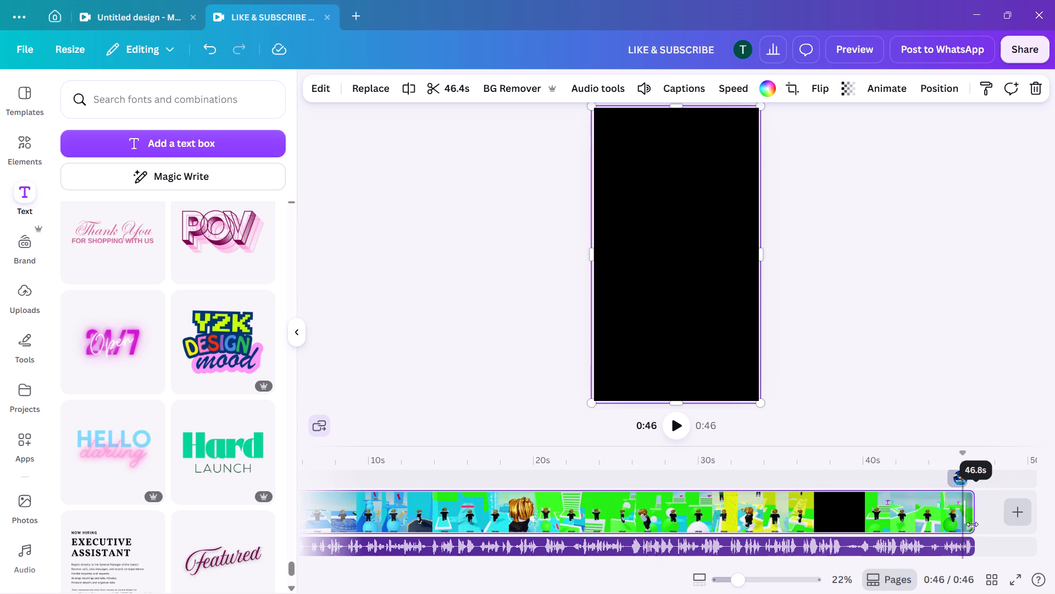
drag(972, 524, 971, 524)
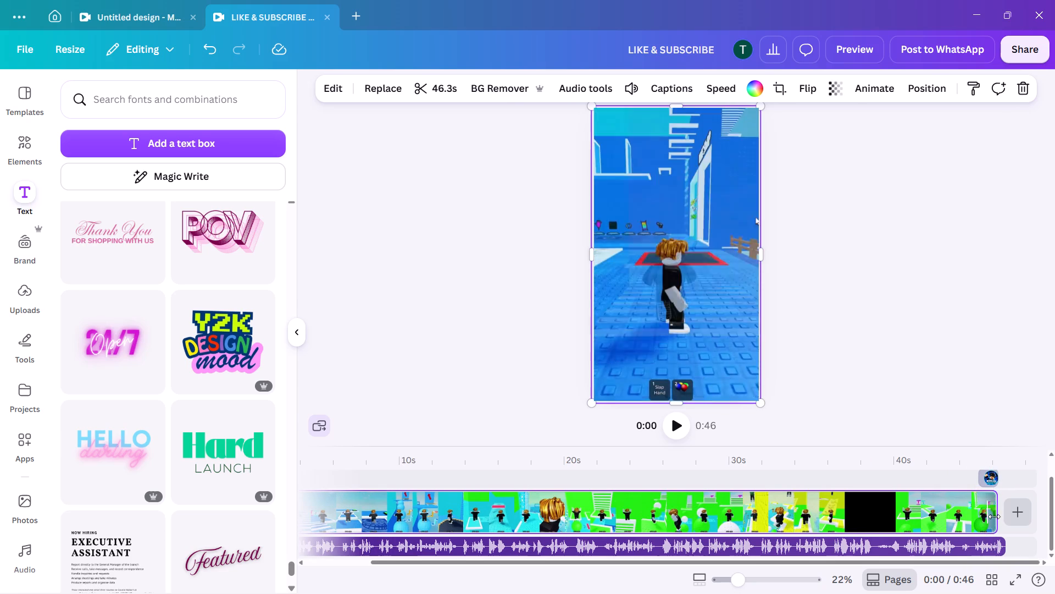
drag(994, 516, 971, 524)
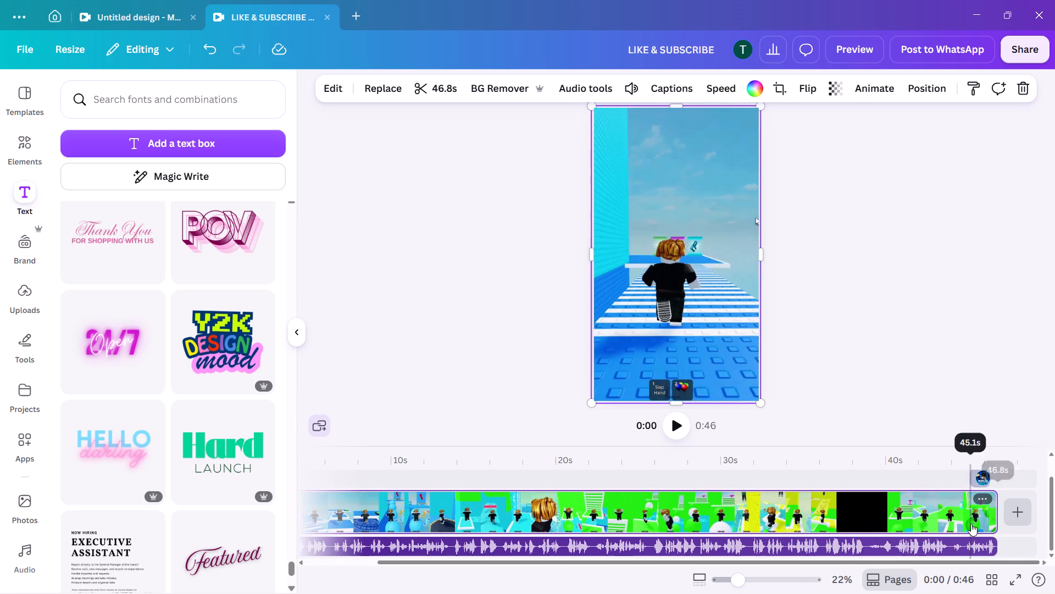
Shift the Roblox Addicts logo clip later on the timeline and adjust its ends so it finishes with the gameplay video.
click(981, 482)
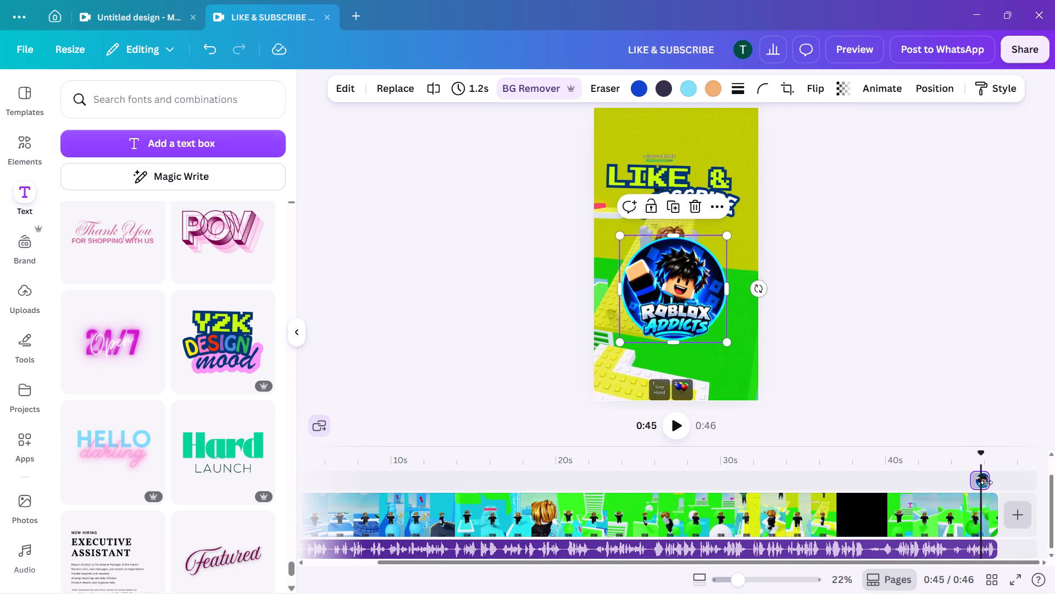
drag(978, 482, 984, 485)
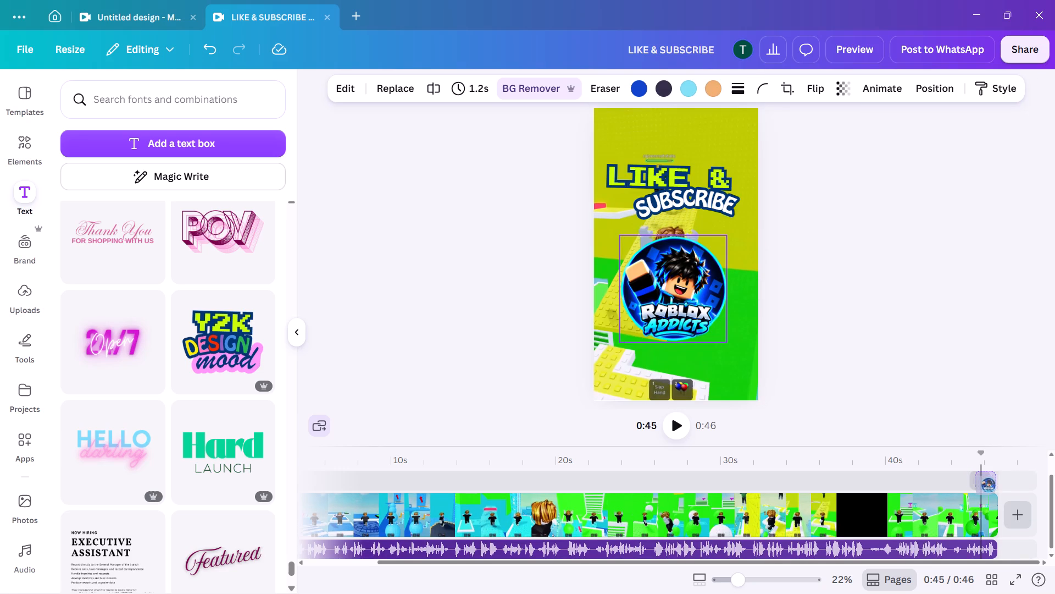
drag(984, 485, 984, 483)
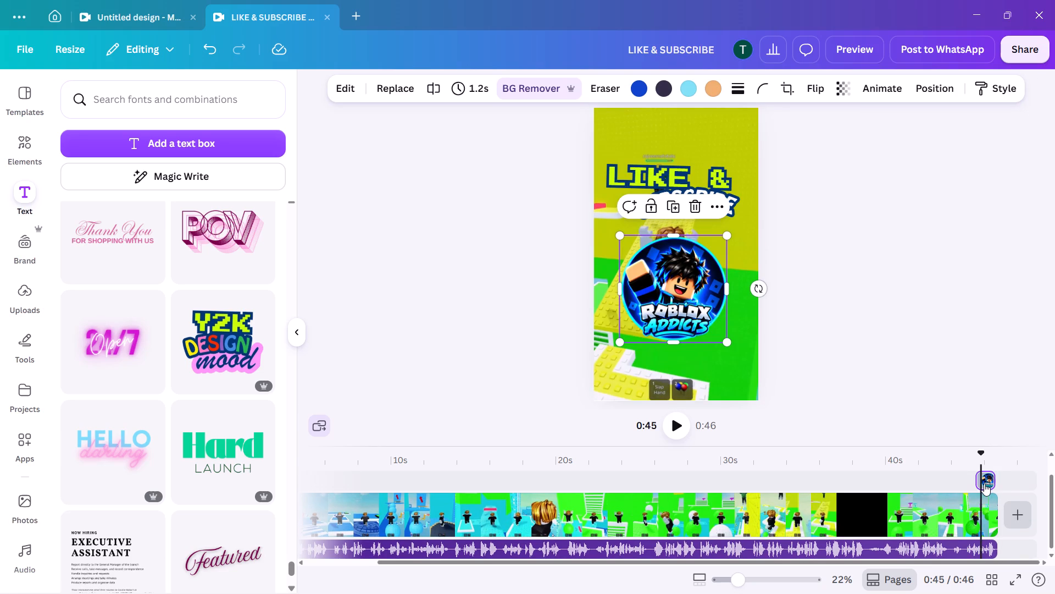
drag(1048, 482, 1048, 474)
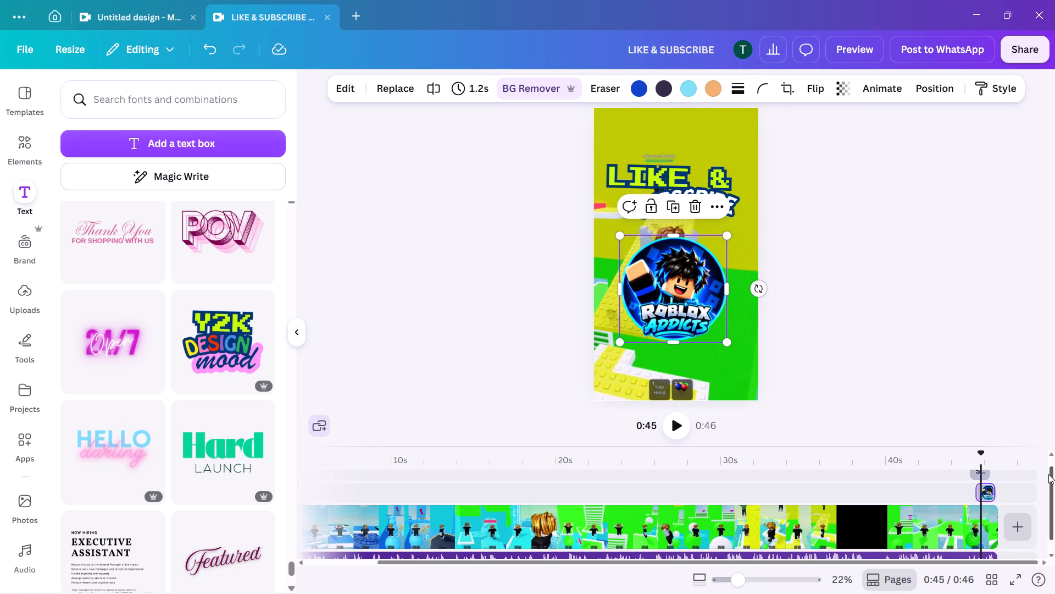
drag(1048, 474, 1050, 464)
click(989, 505)
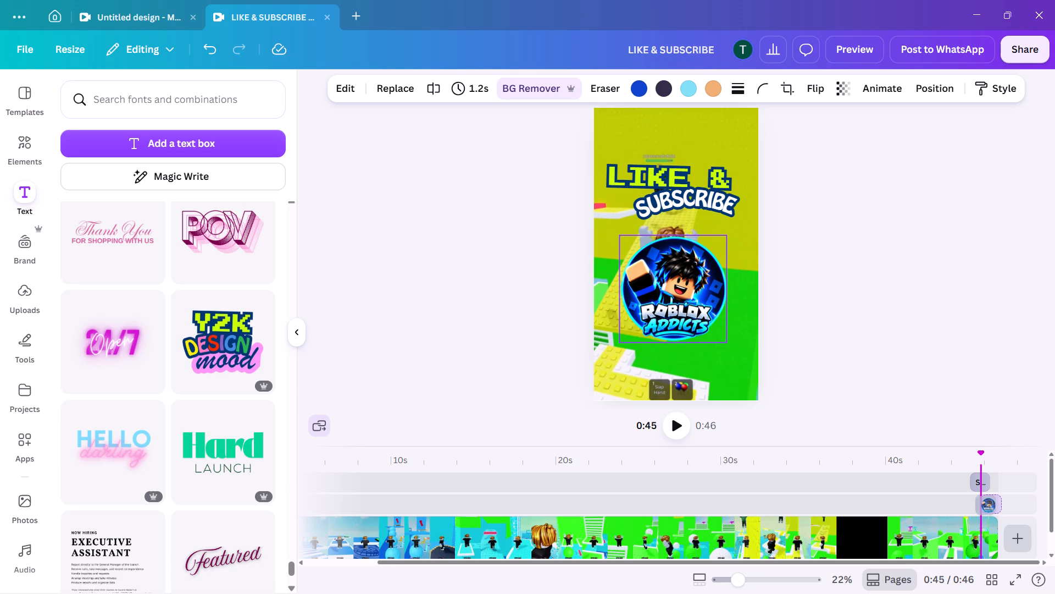
click(993, 502)
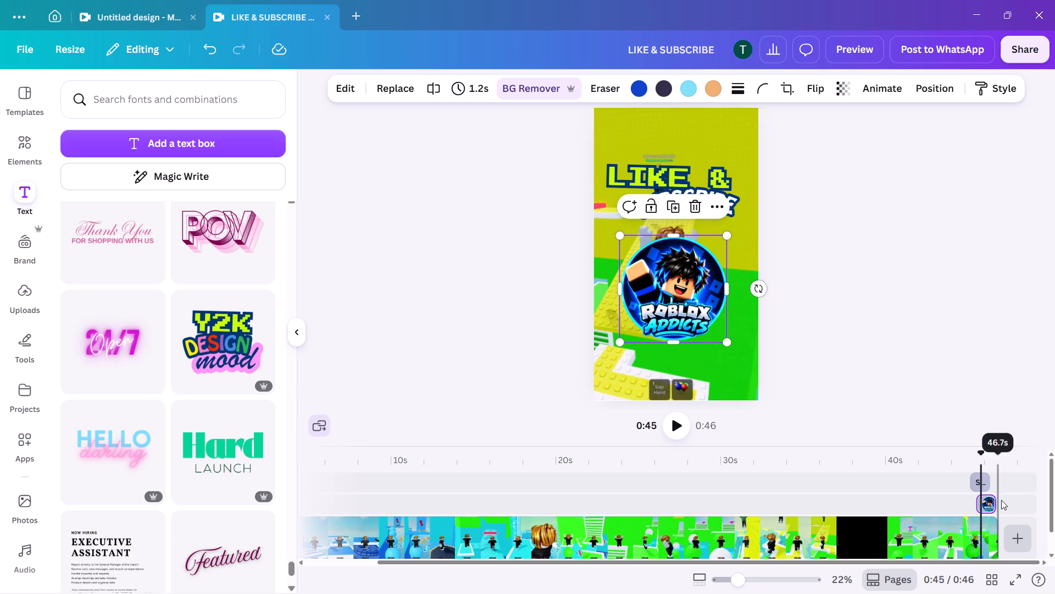
click(994, 507)
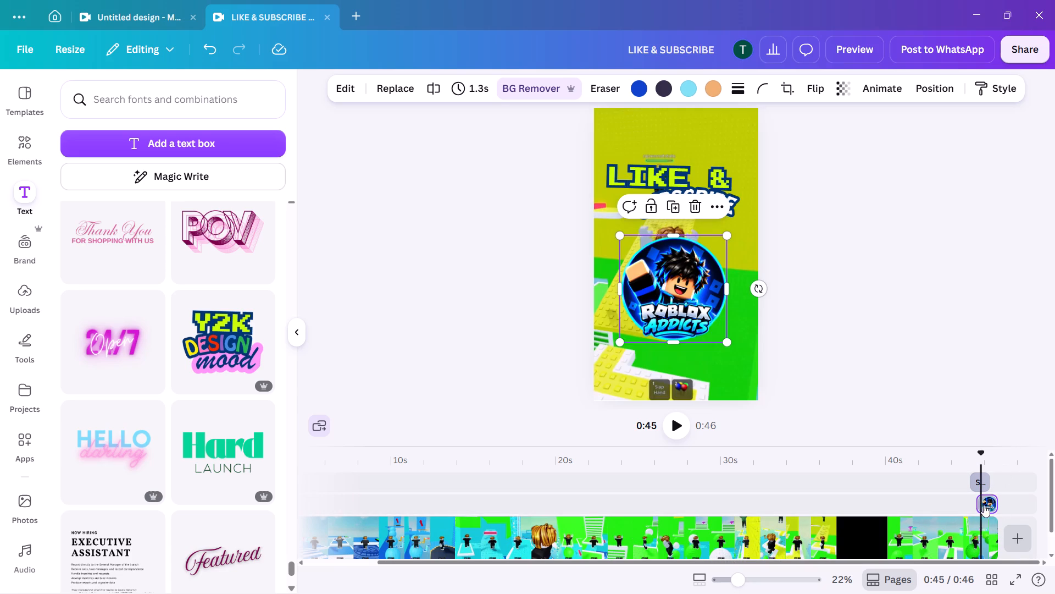
click(980, 505)
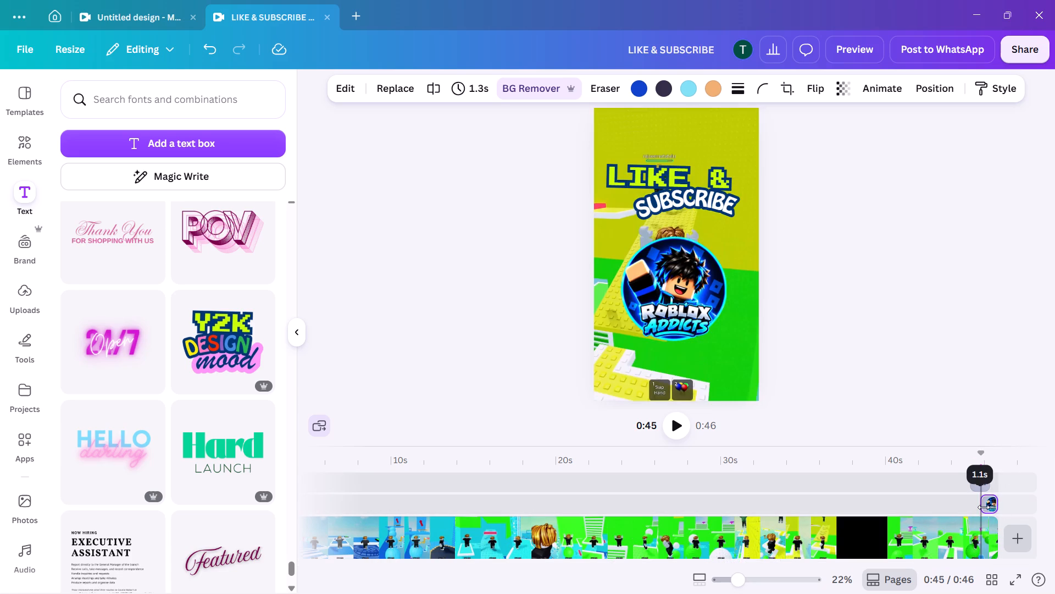
Shift the "LIKE & SUBSCRIBE" text clip later on the timeline so it finishes with the gameplay video.
click(984, 486)
click(983, 485)
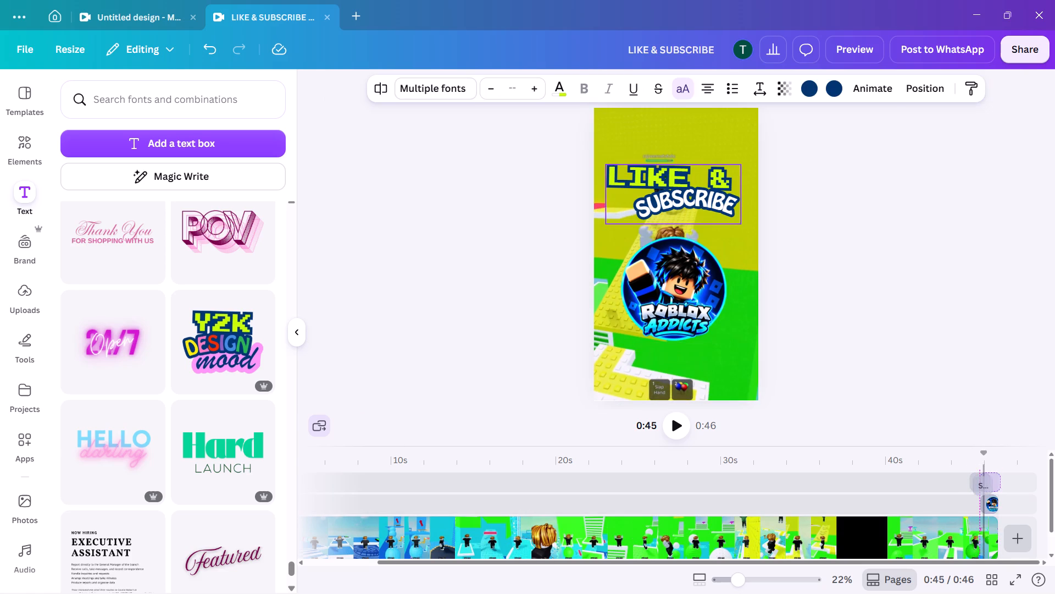
Play back the ending from just before the text and logo appear to check their timing.
click(961, 488)
click(680, 423)
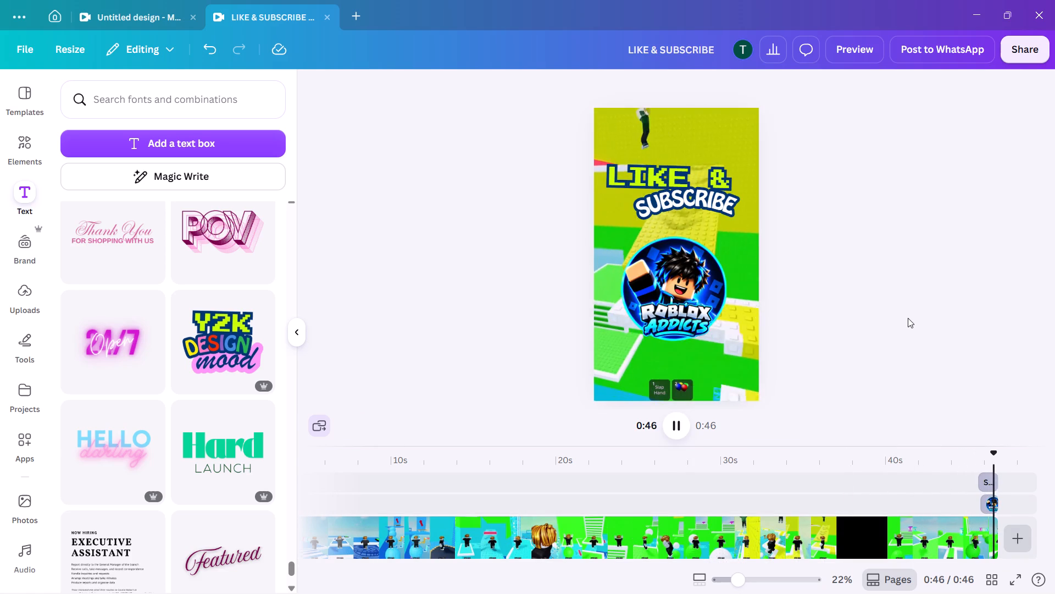
scroll(938, 248, up, 1)
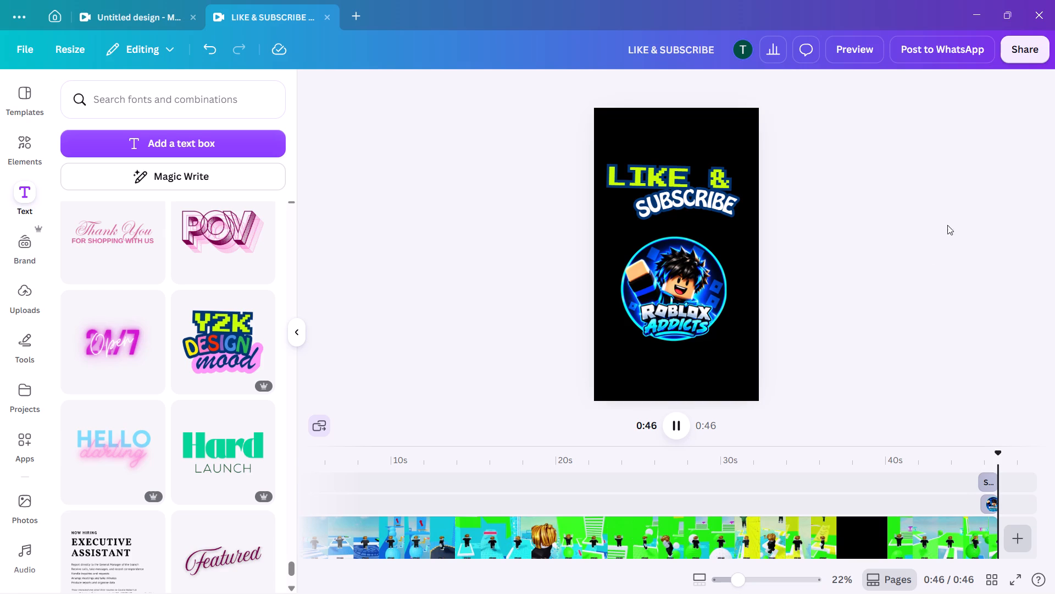
Toggle the mobile hotspot in the Windows quick settings and return to the video design.
click(961, 592)
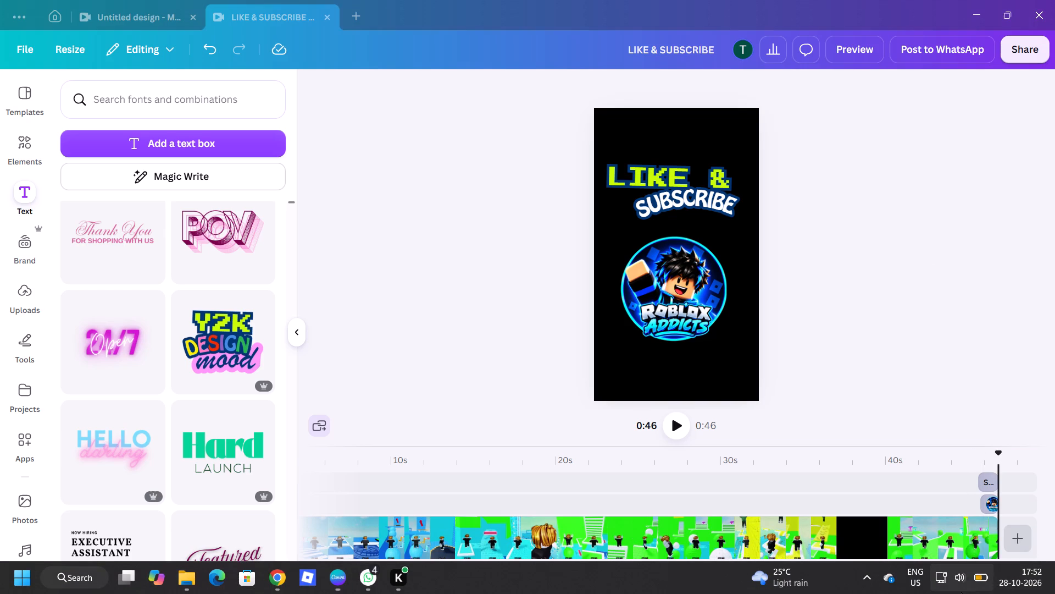
click(1040, 378)
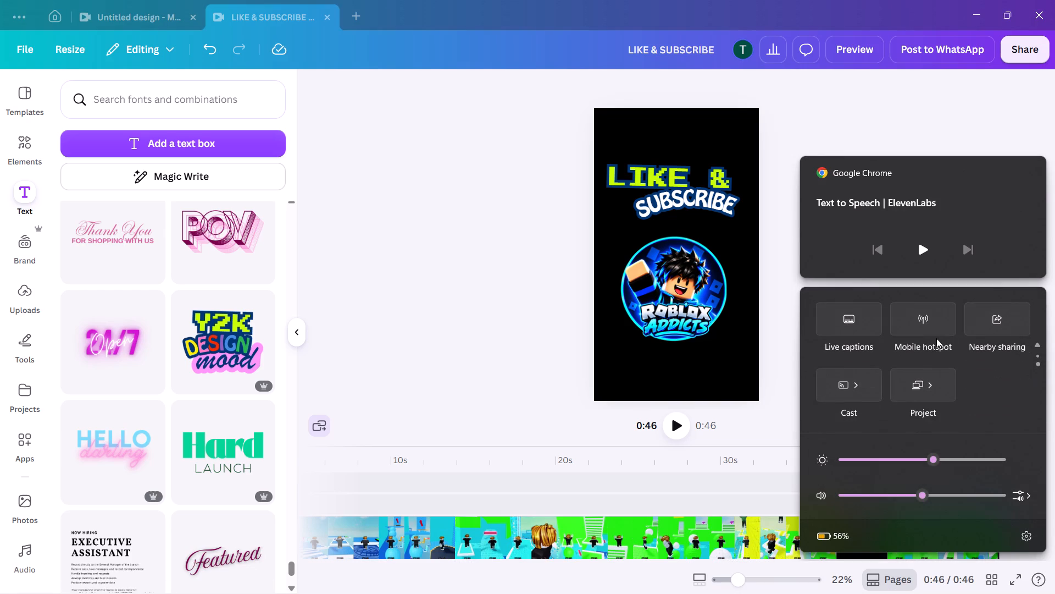
click(934, 333)
click(889, 76)
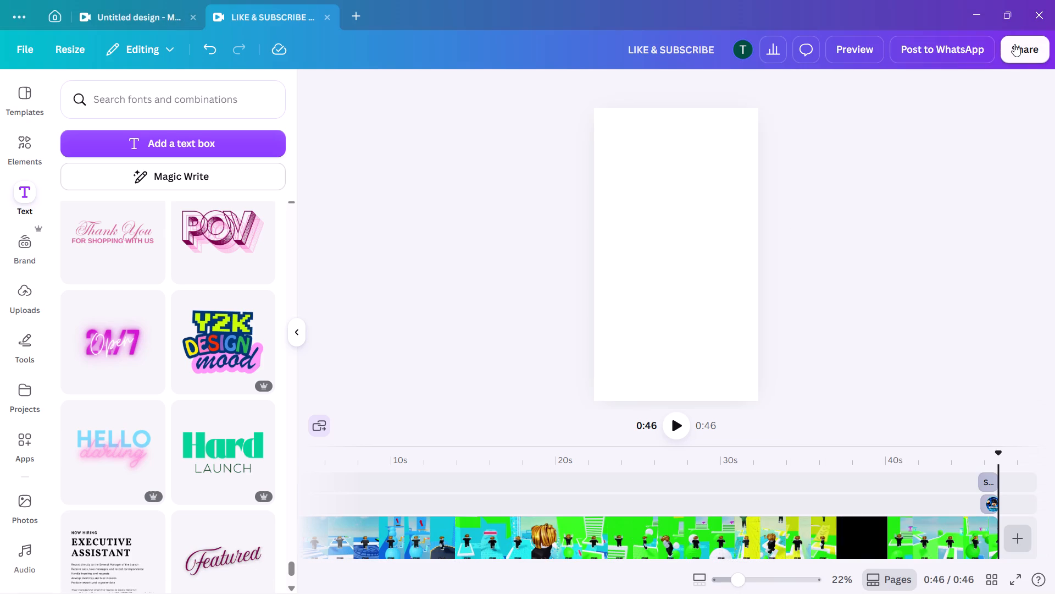
Play back the video from about 27 s through to the end to review the edit.
click(680, 451)
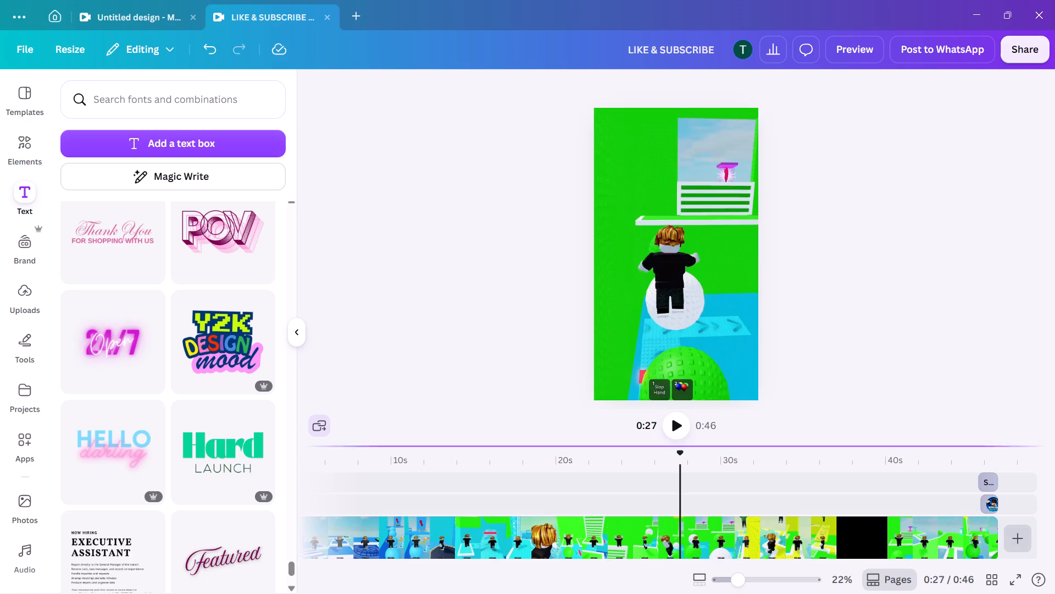
click(677, 421)
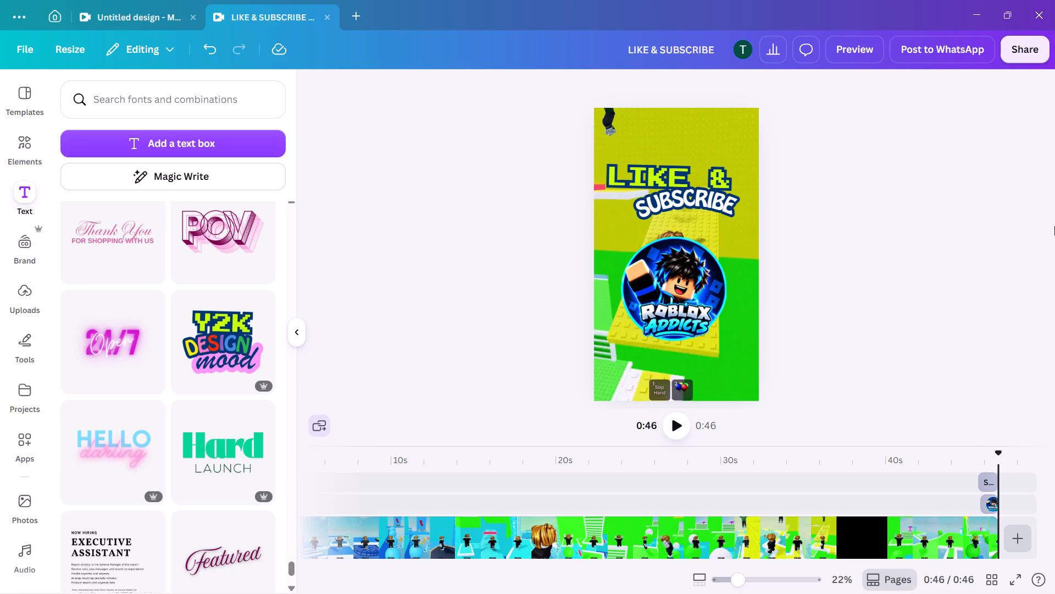
Download the design as an MP4 video, choosing 4K quality.
click(1031, 58)
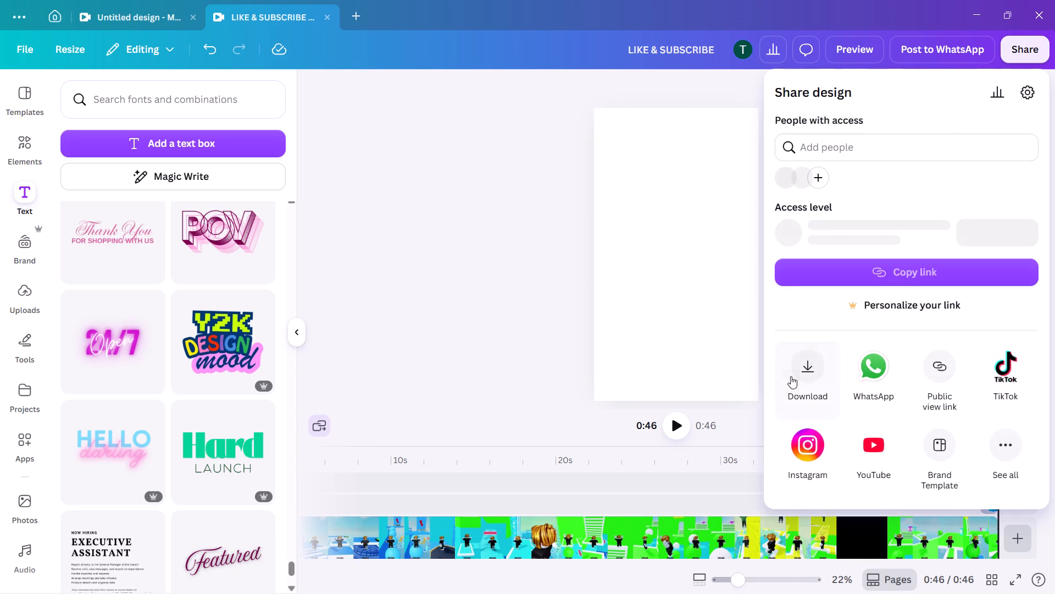
click(800, 354)
click(999, 204)
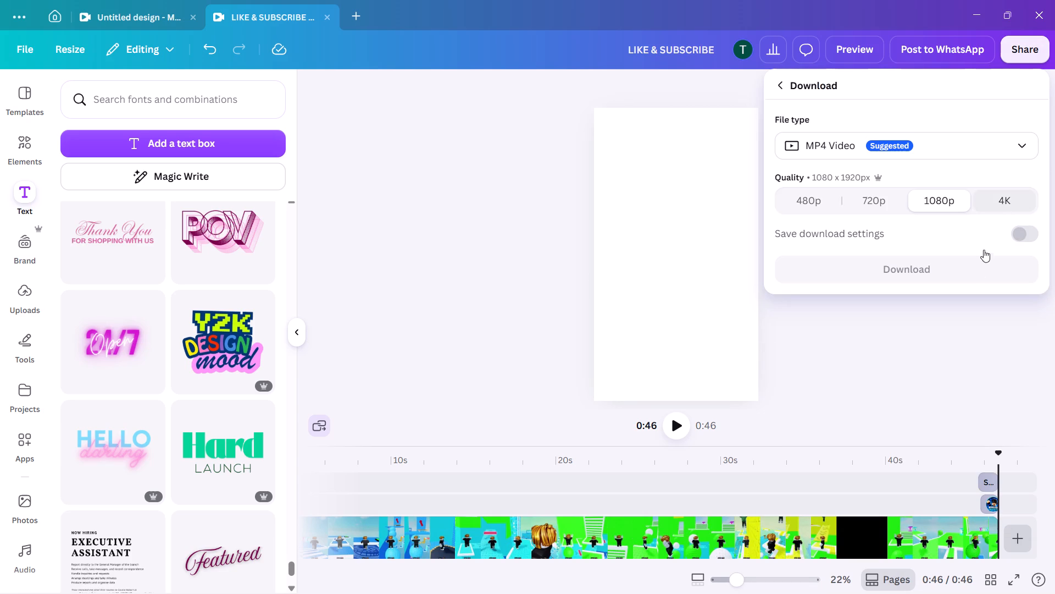
click(963, 268)
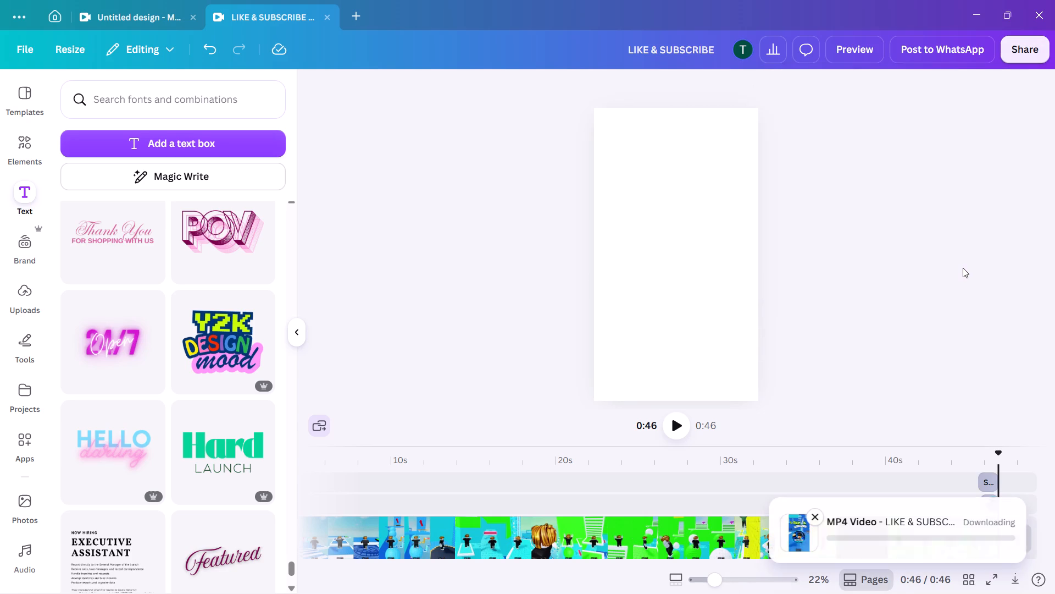
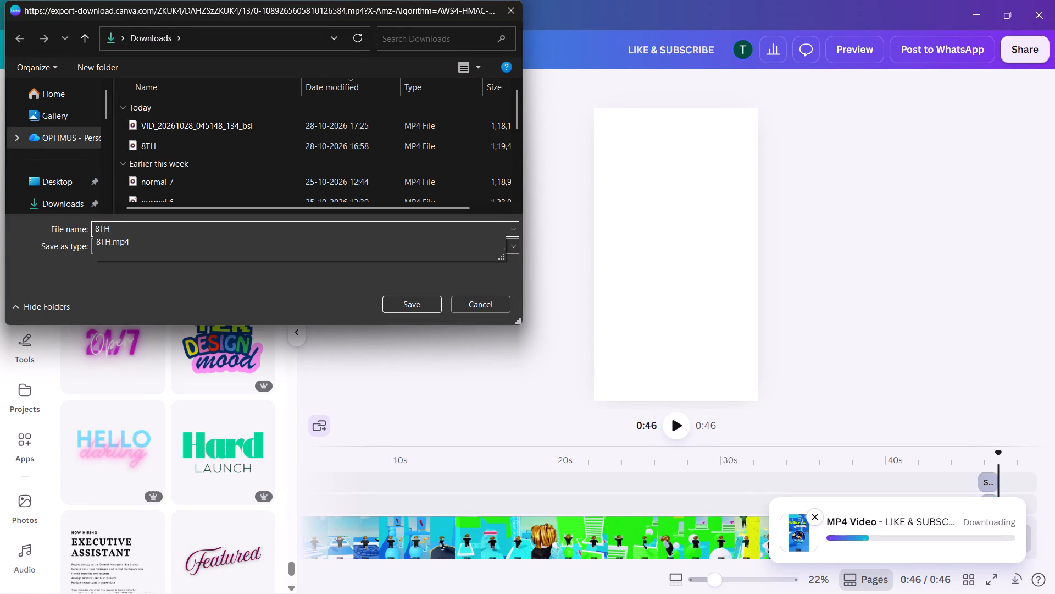
Save the exported MP4 video in the Downloads folder under the file name 9TH VIDEO.
key(BackSpace)
key(BackSpace)
key(BackSpace)
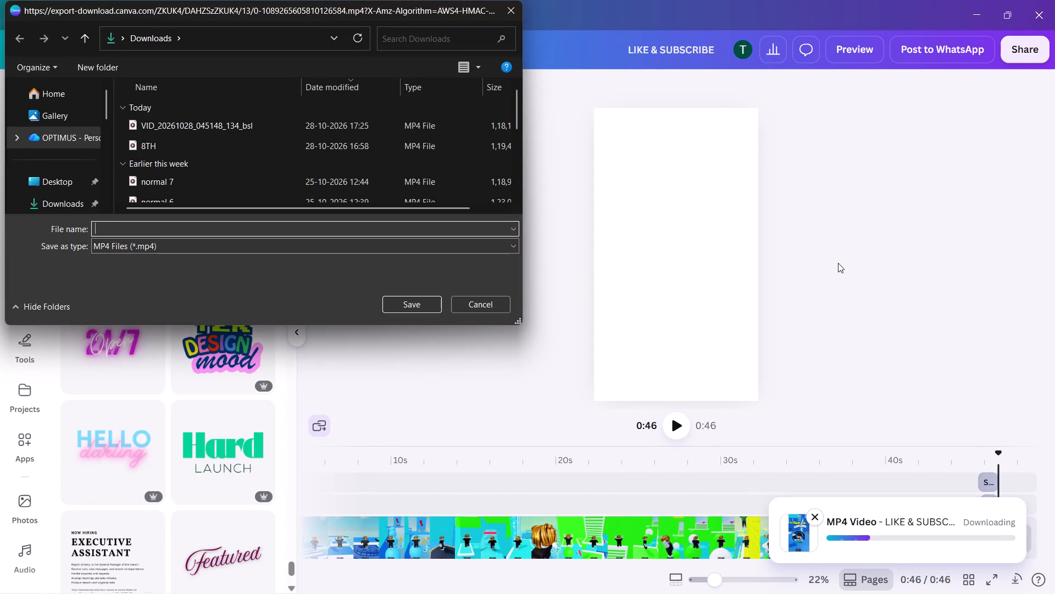
text(9TH)
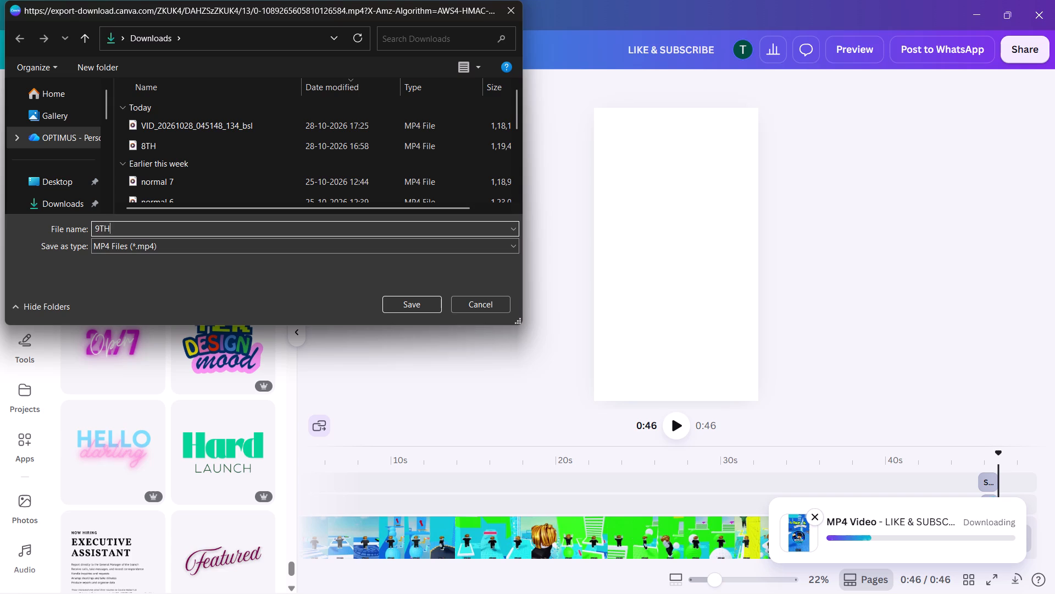
key(space)
text(VI)
text(DEO)
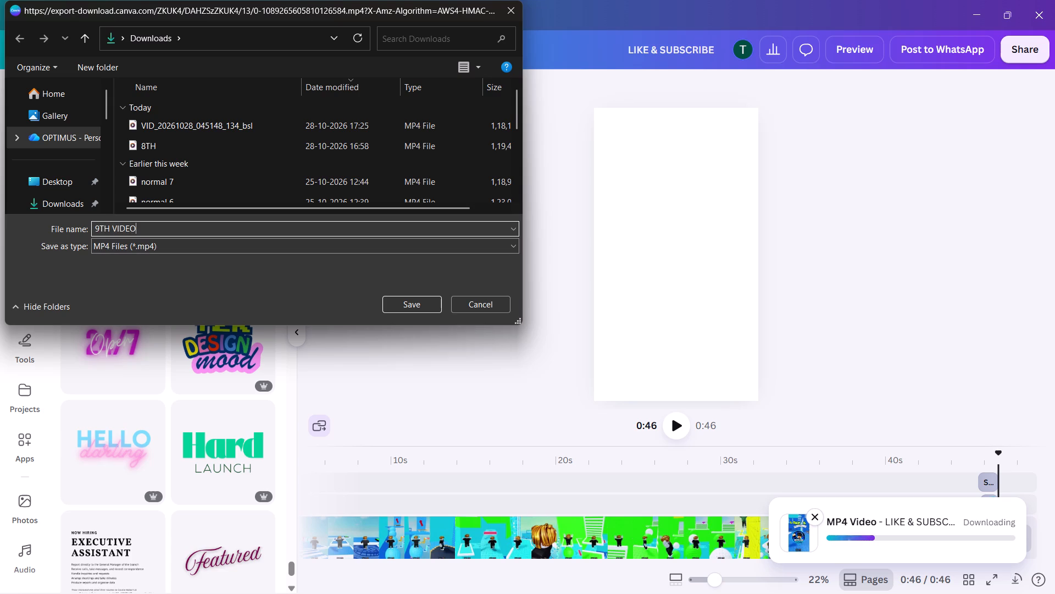
key(Return)
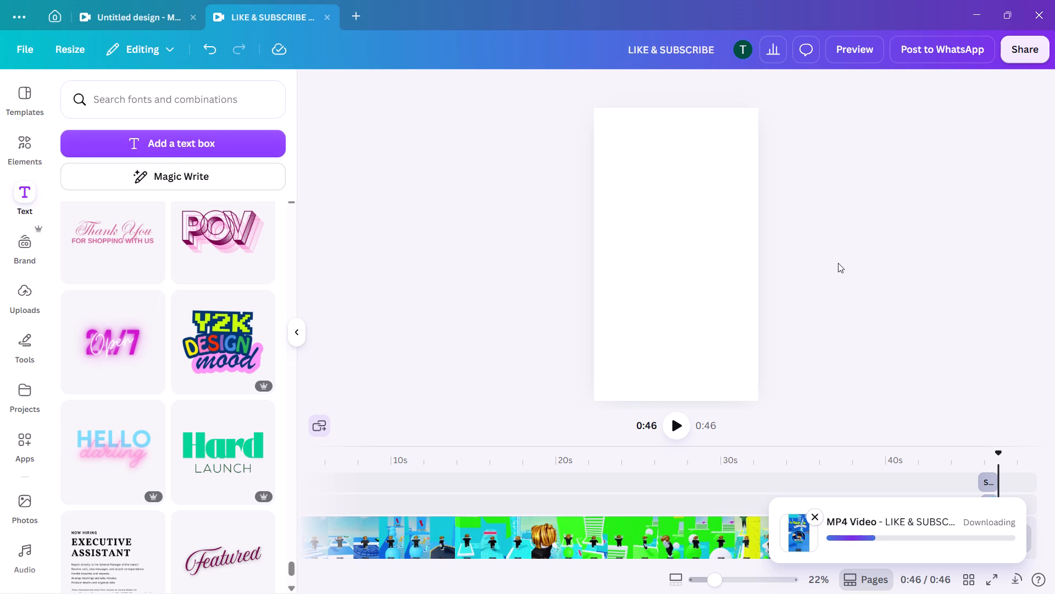
Close the Canva window once the video download has completed.
click(1053, 9)
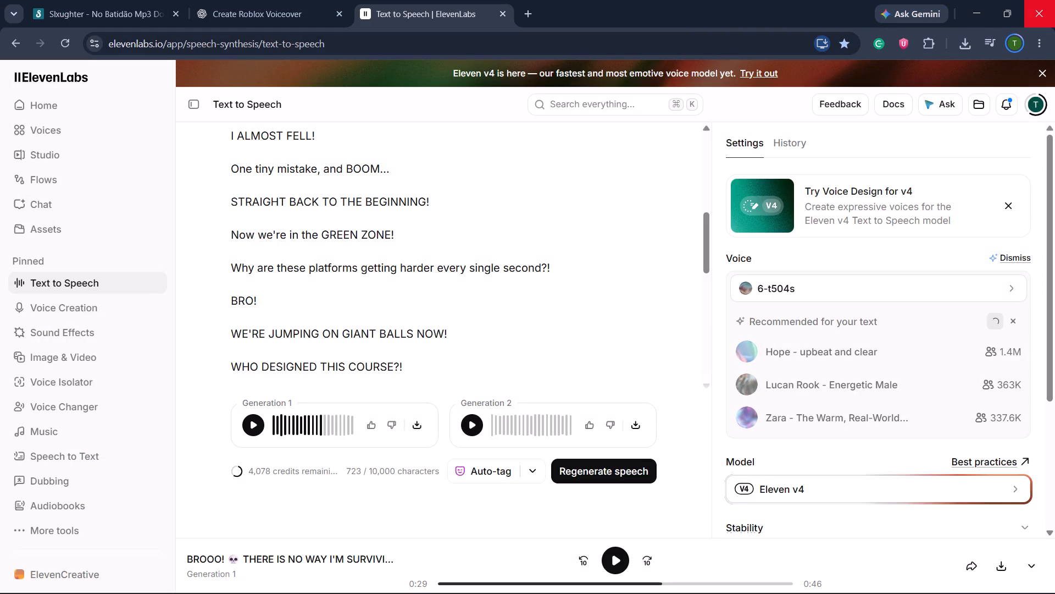